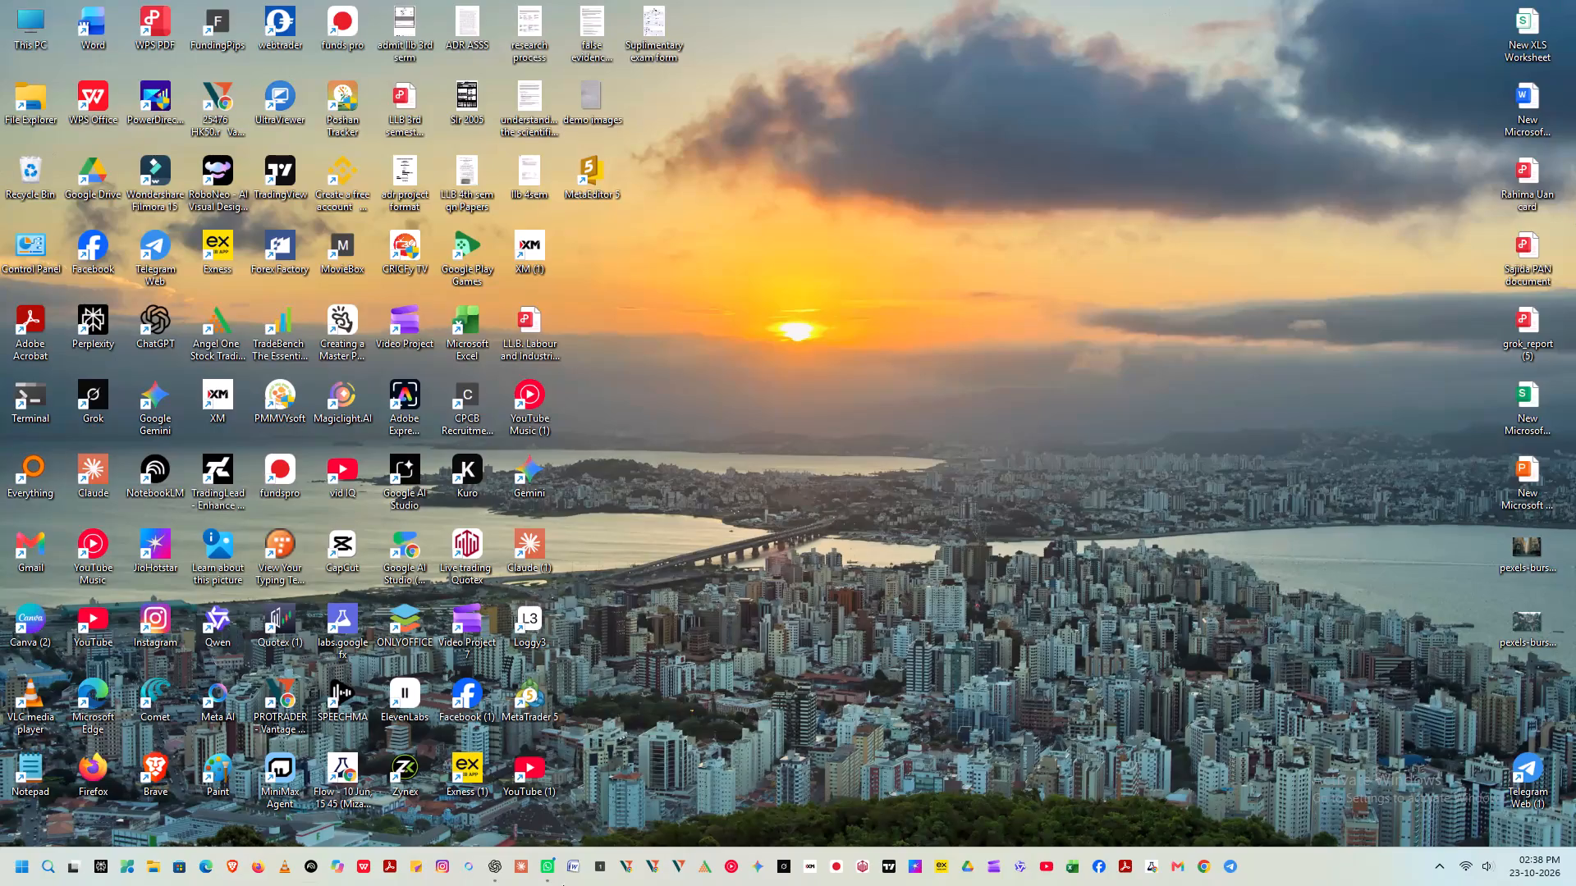
Open the Exness trading app.
scroll(1093, 841, down, 1)
scroll(998, 885, up, 6)
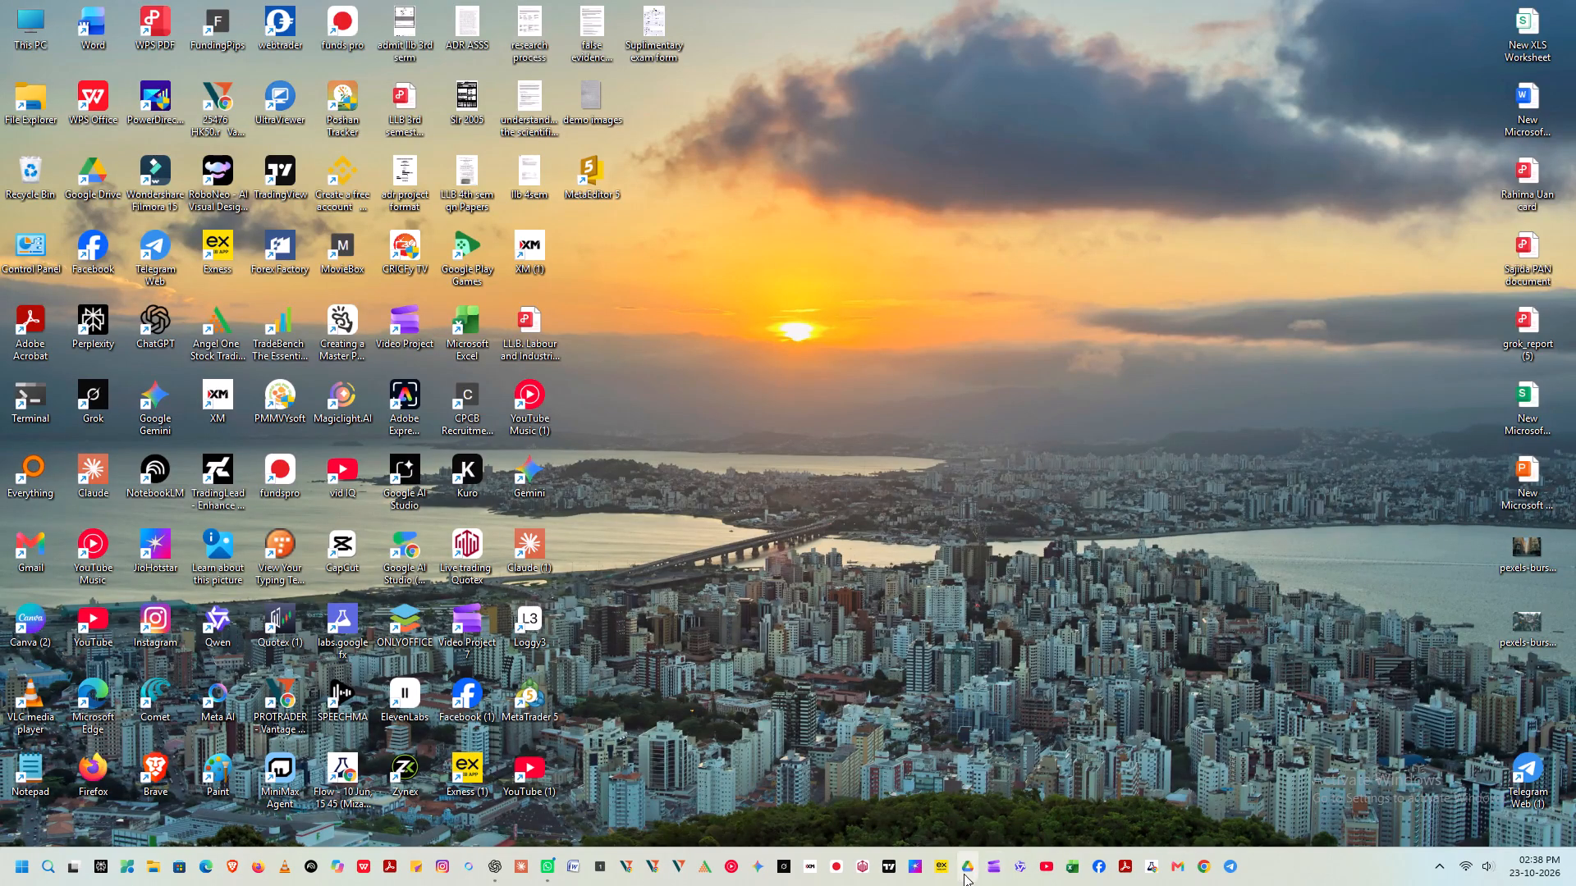
click(937, 870)
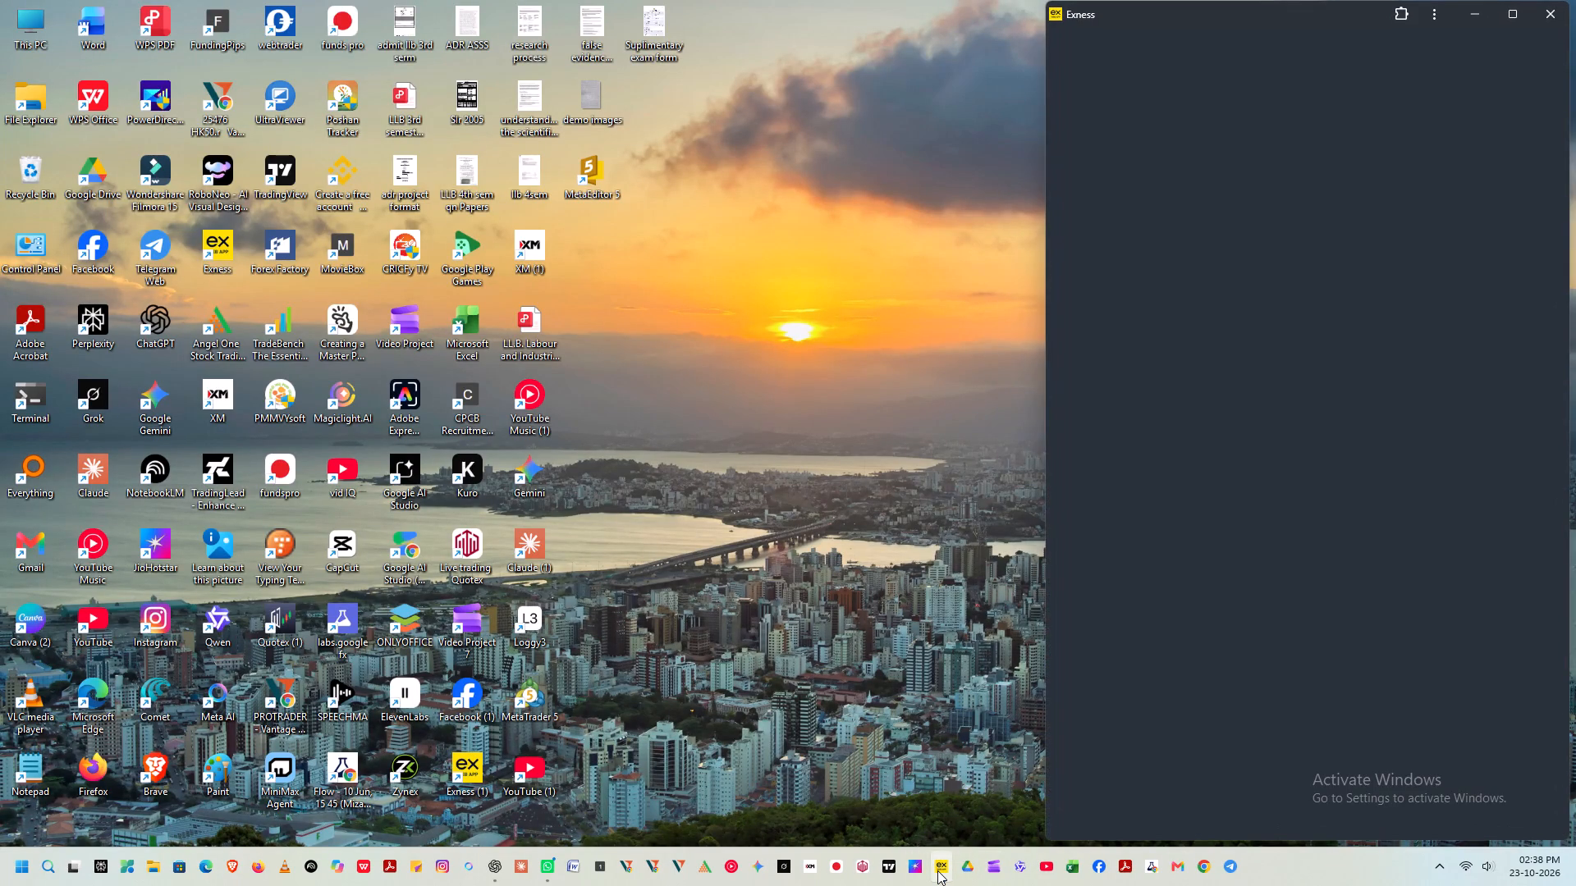
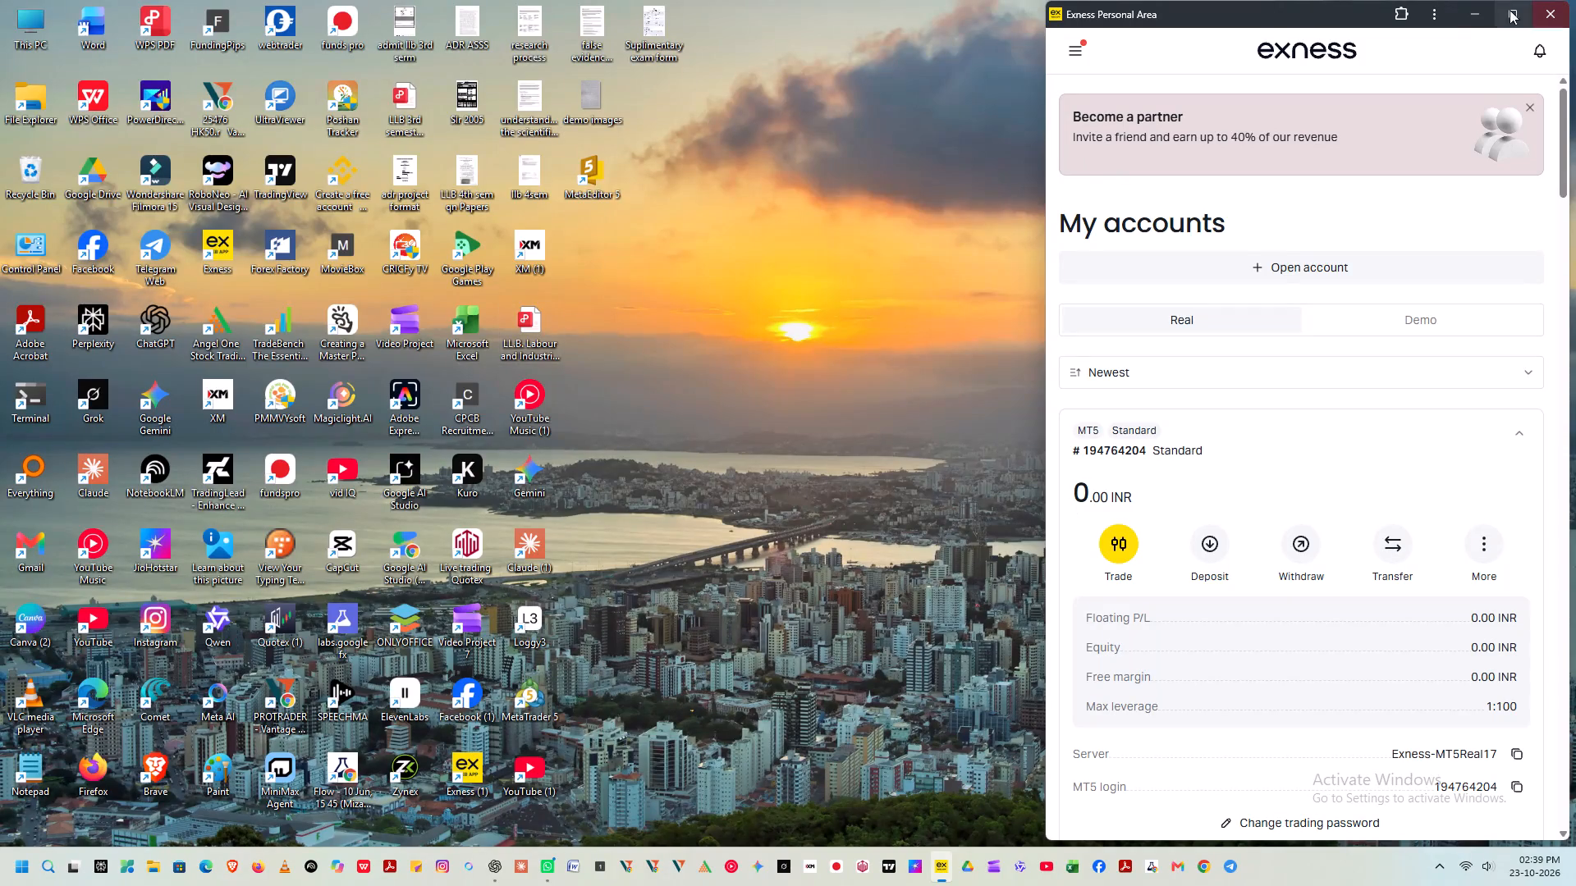
Maximize the Exness Personal Area window and open Exness Terminal.
click(1508, 15)
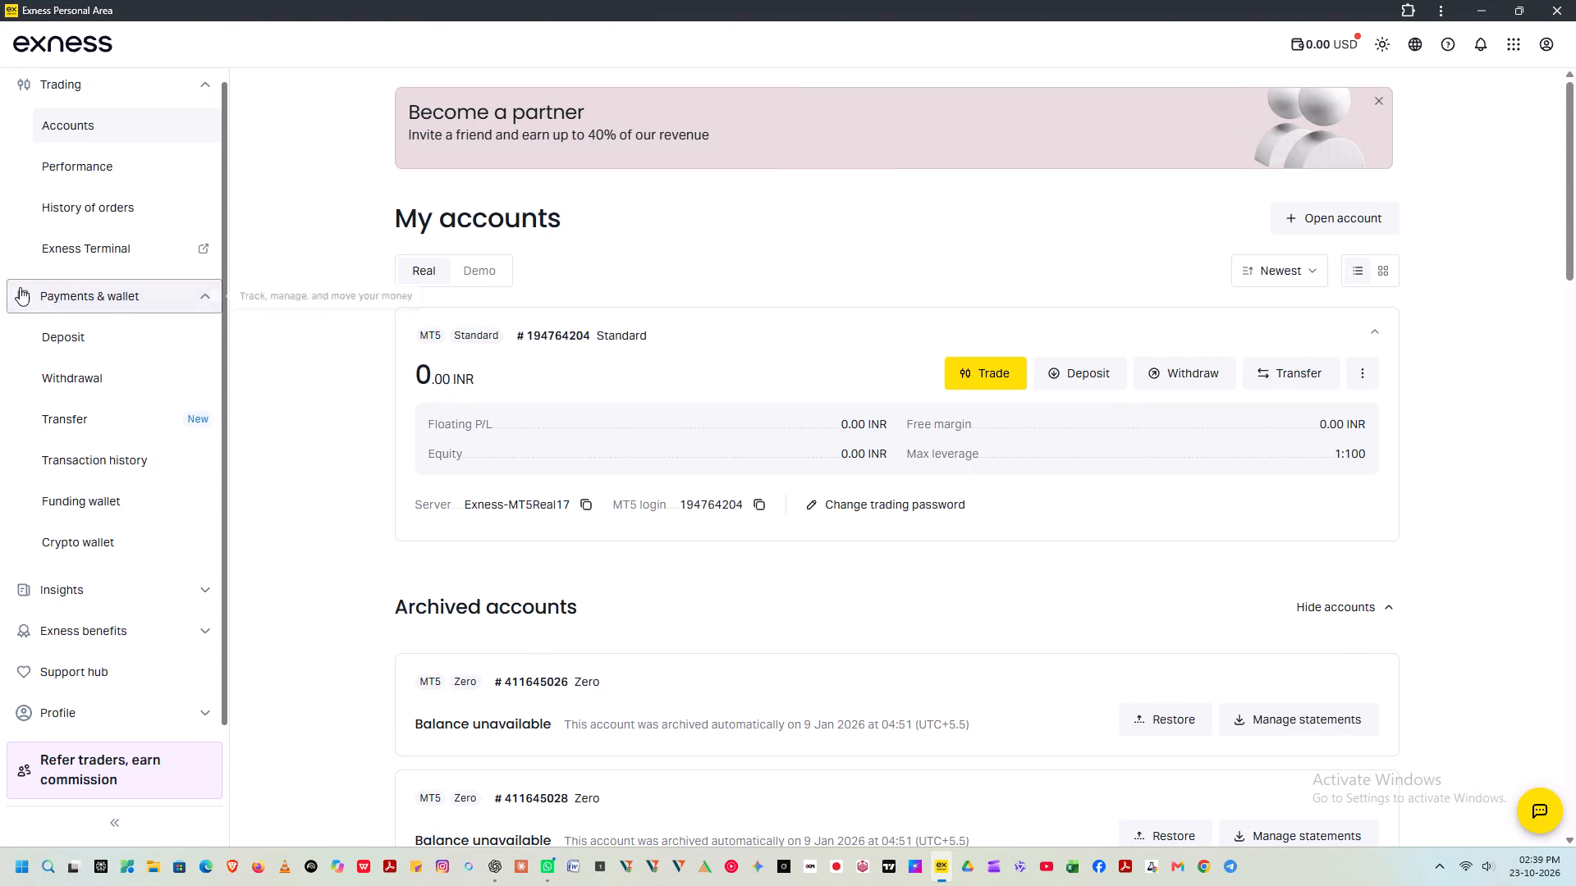
click(125, 246)
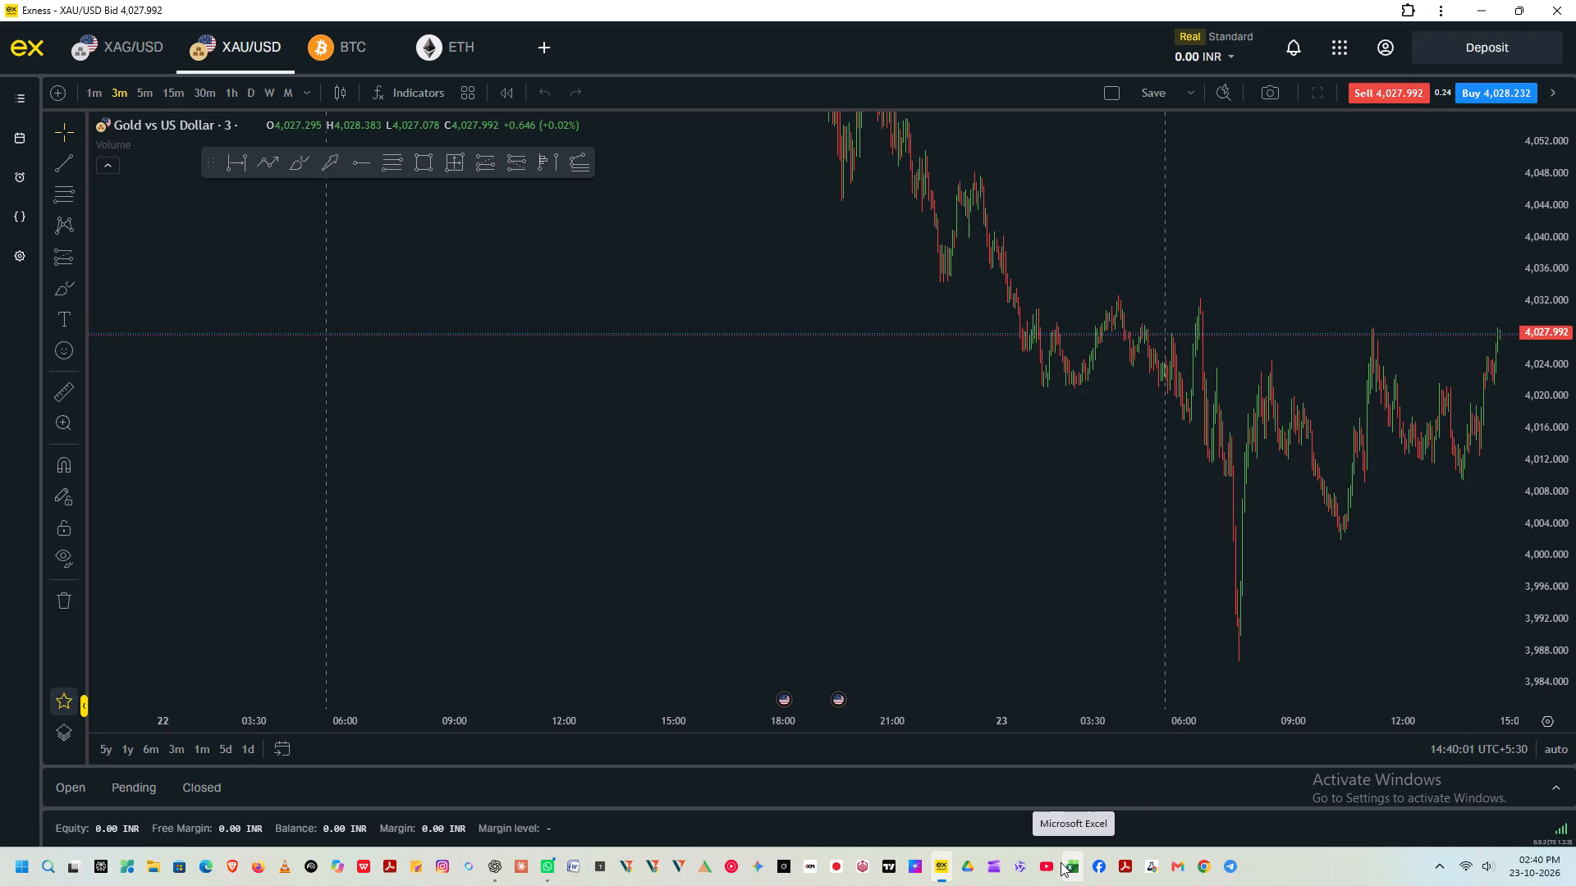
Draw a trend-based Fib extension on the 3-minute XAU/USD chart from about 4,009.4 up to 4,025.1 and back to about 4,009.4.
scroll(1575, 885, up, 5)
scroll(1342, 508, up, 6)
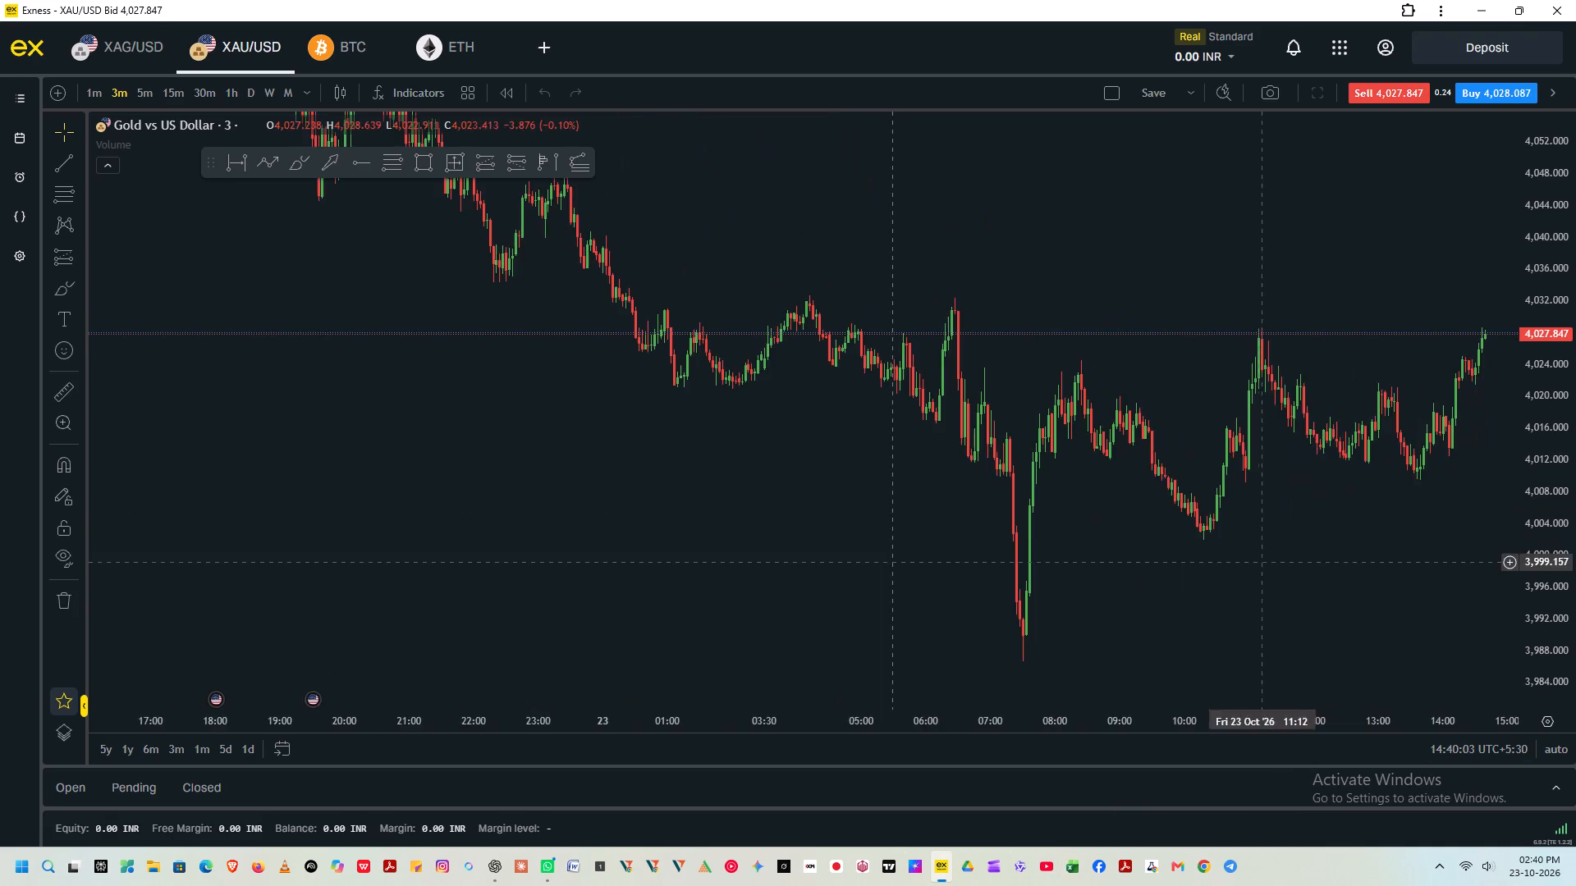
drag(1319, 591, 589, 572)
scroll(1575, 531, up, 6)
drag(1171, 444, 937, 447)
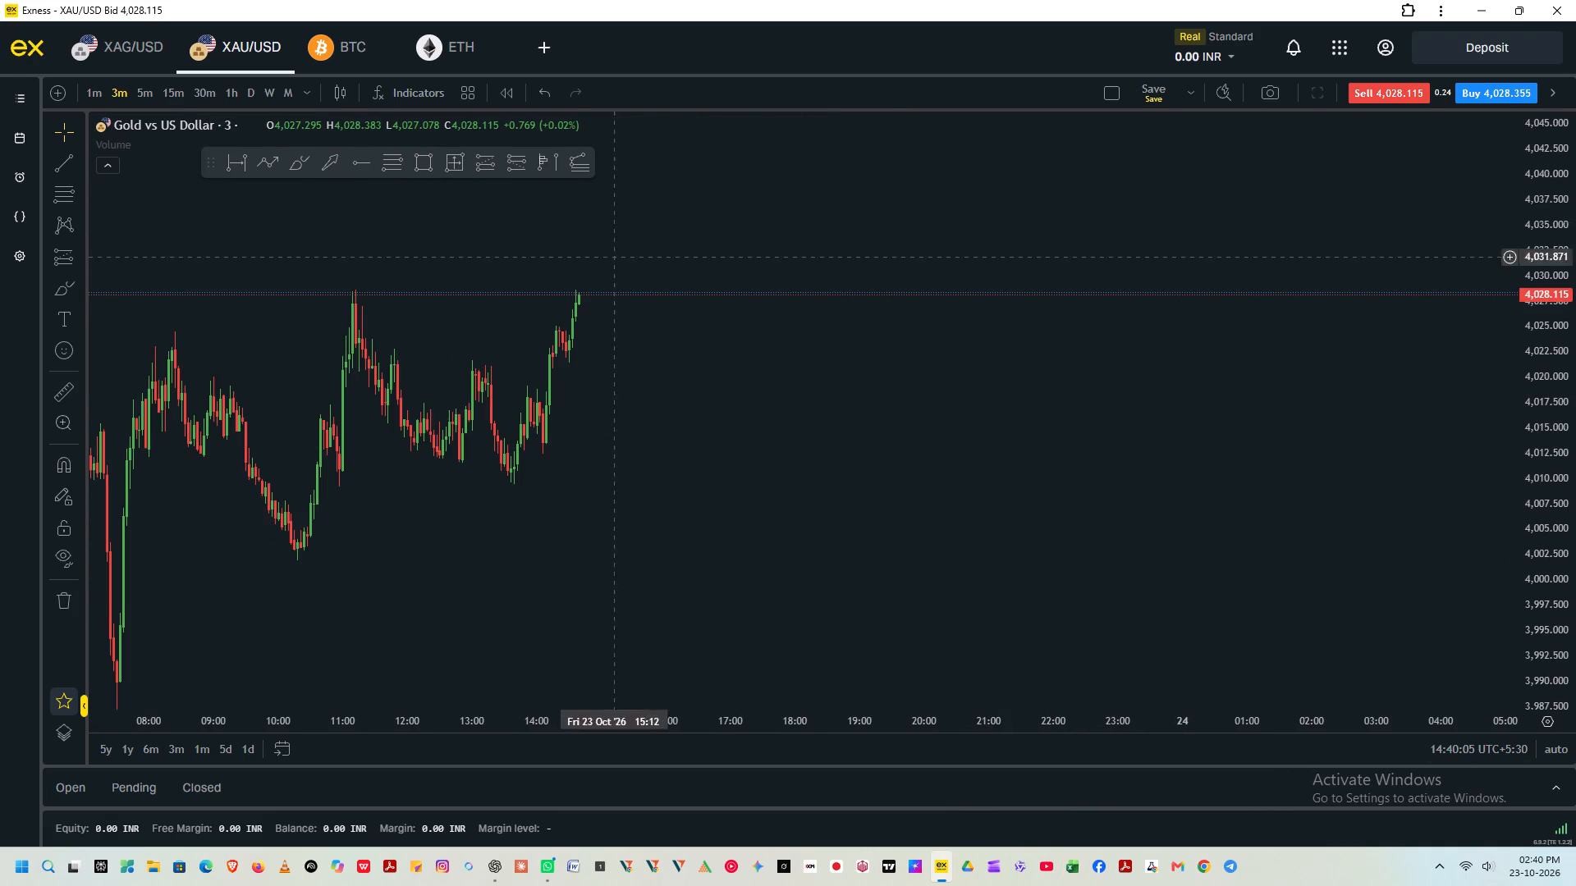
click(593, 170)
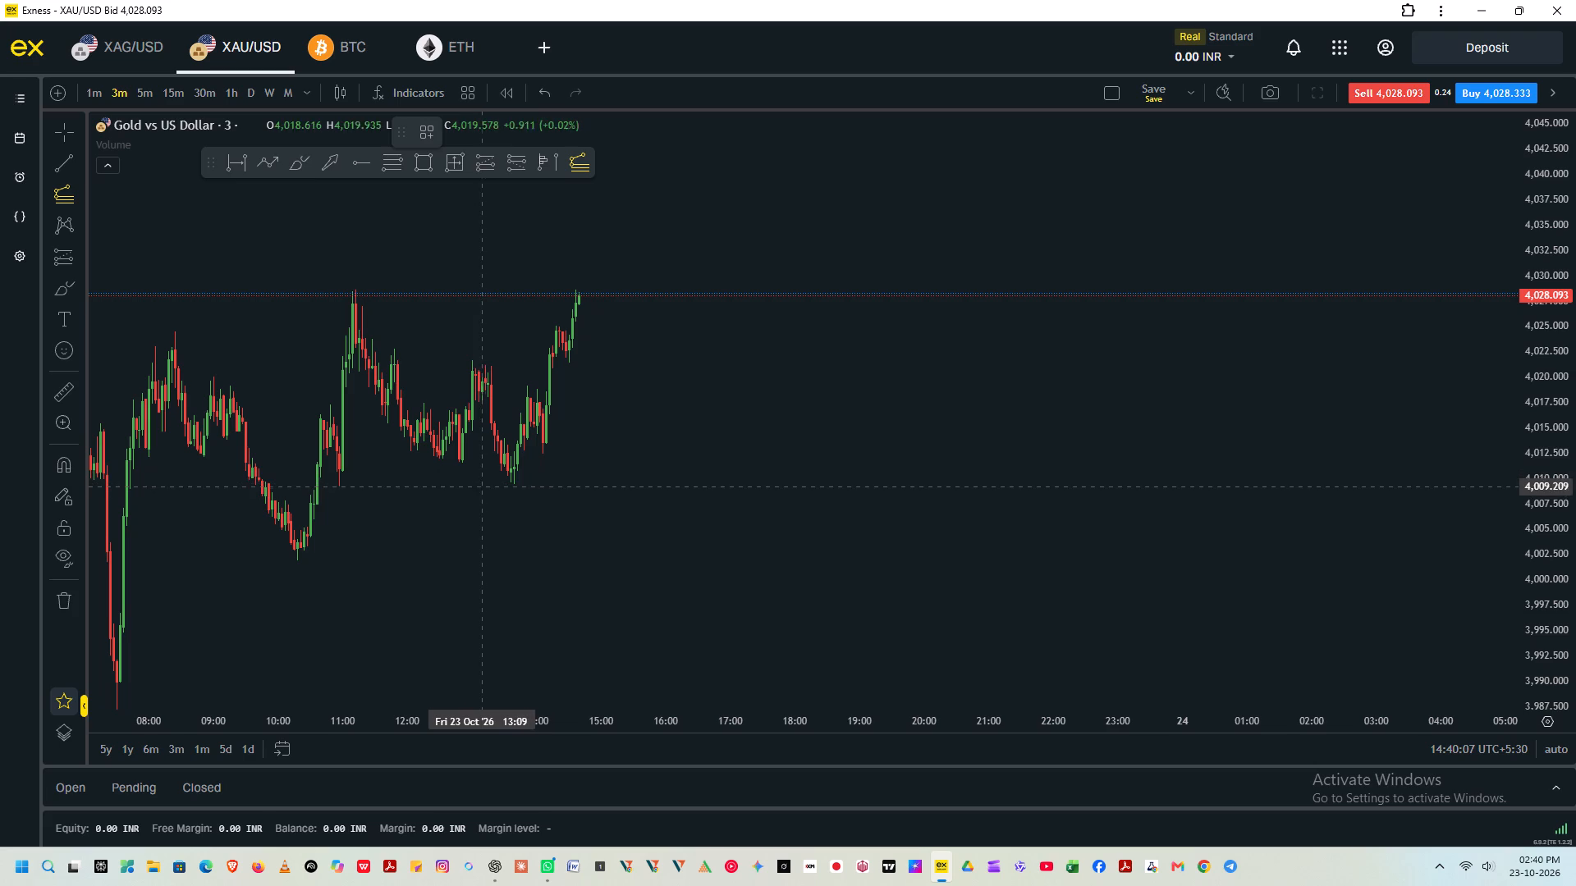
click(465, 485)
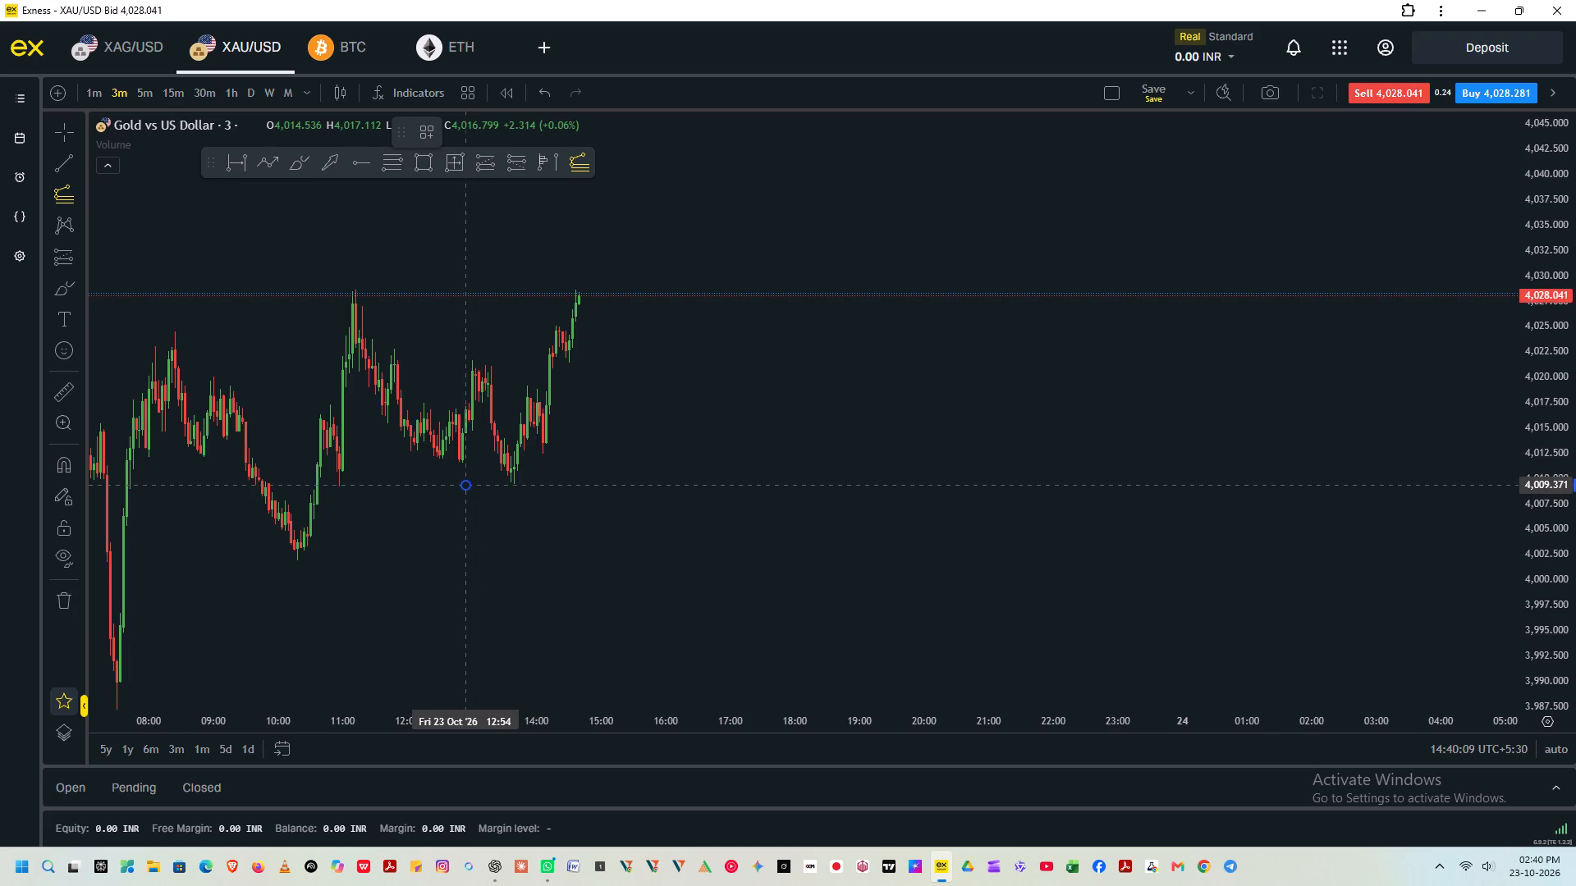
click(528, 326)
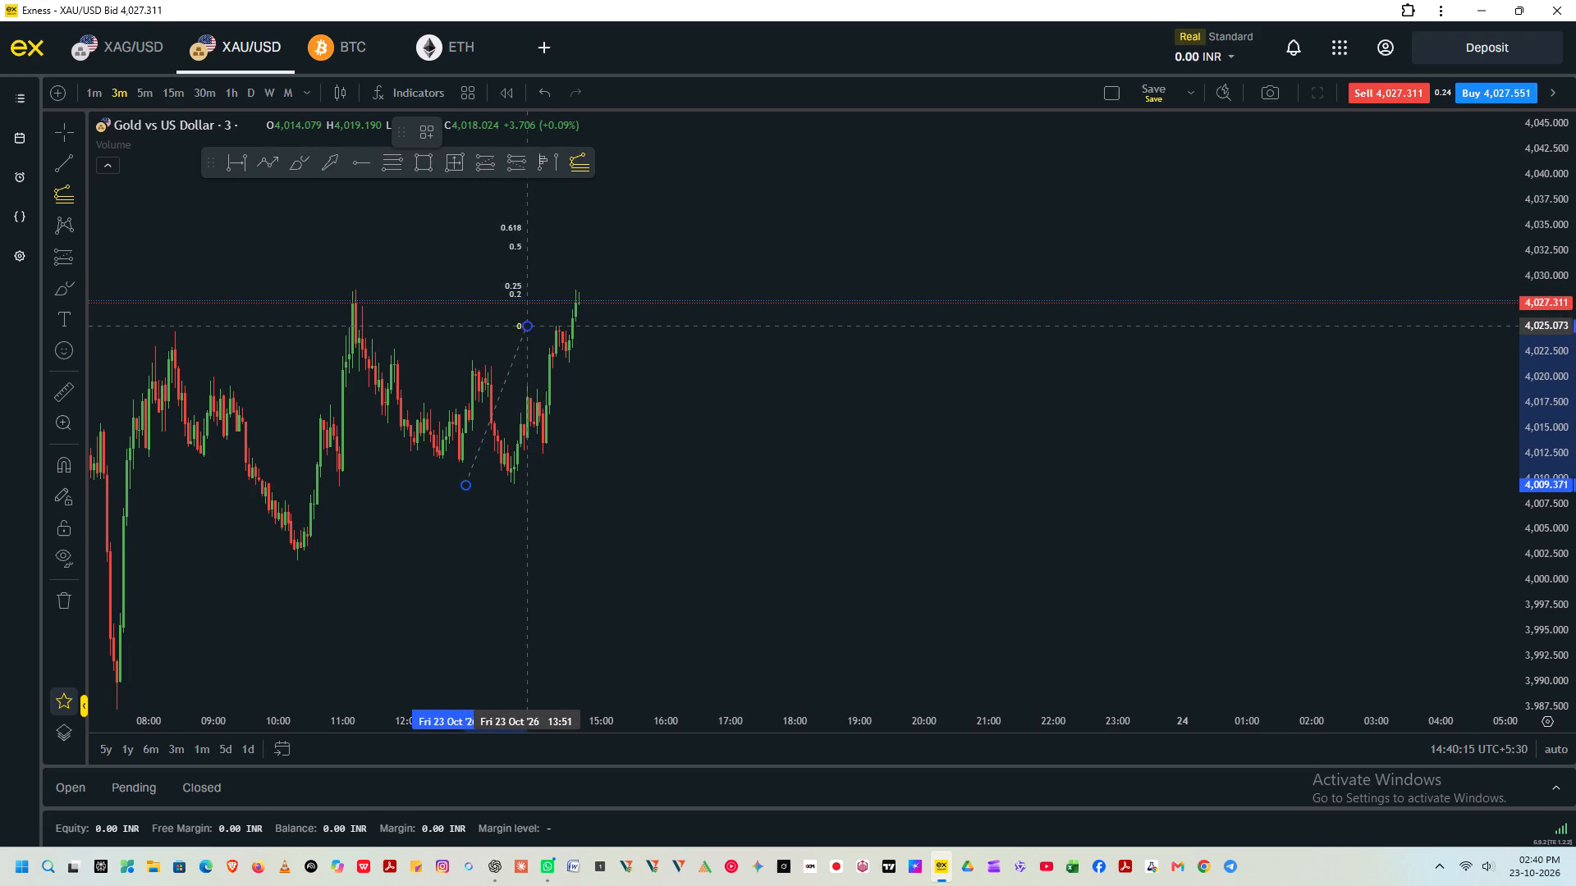
click(817, 485)
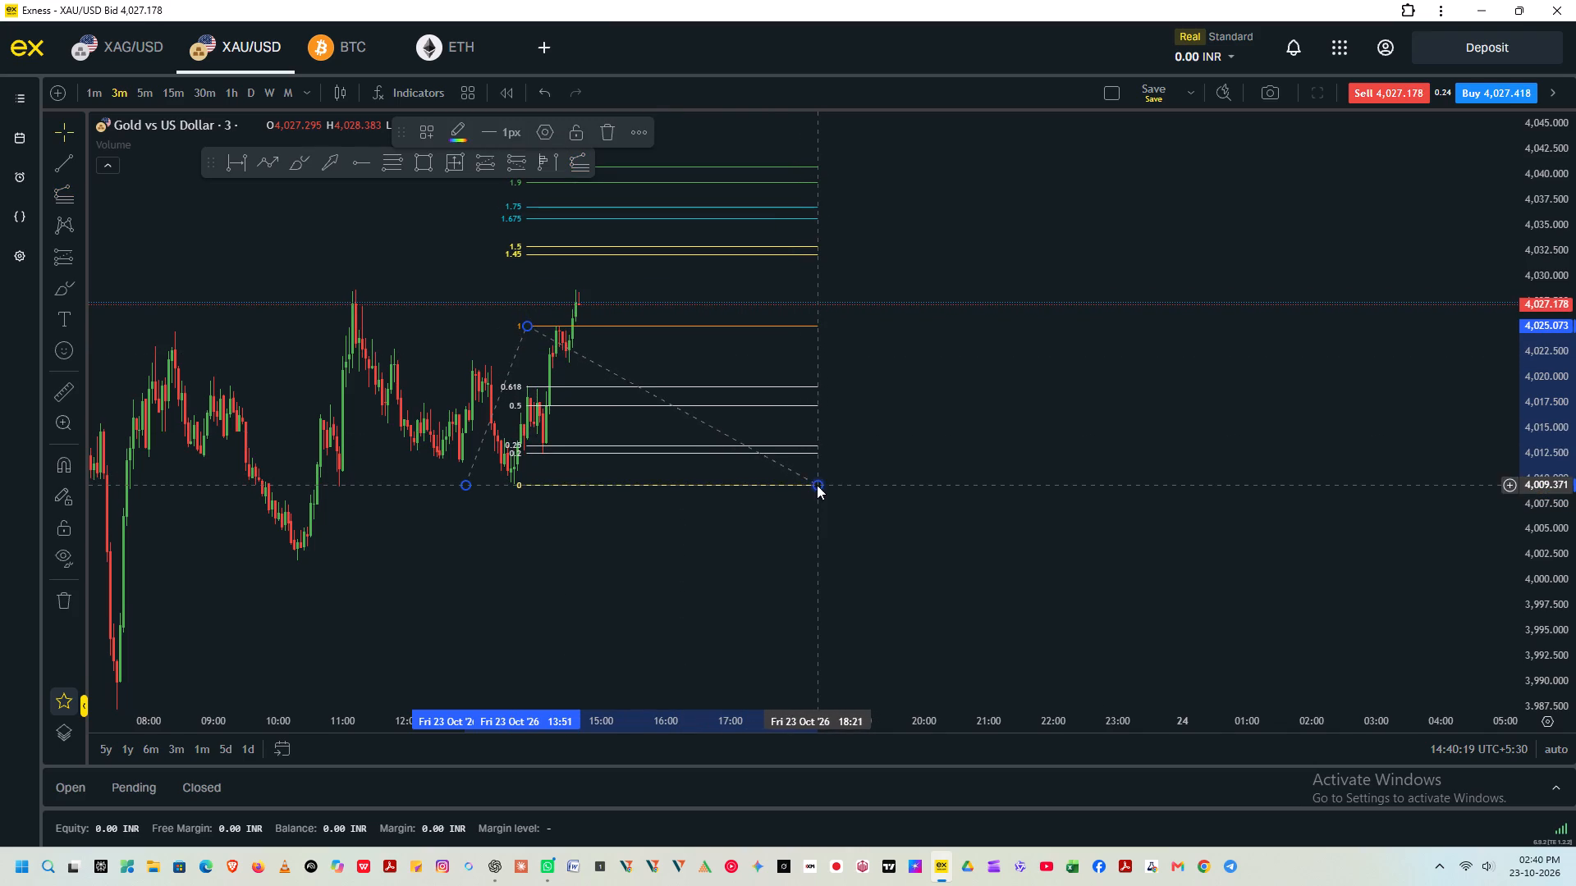
drag(992, 454, 997, 554)
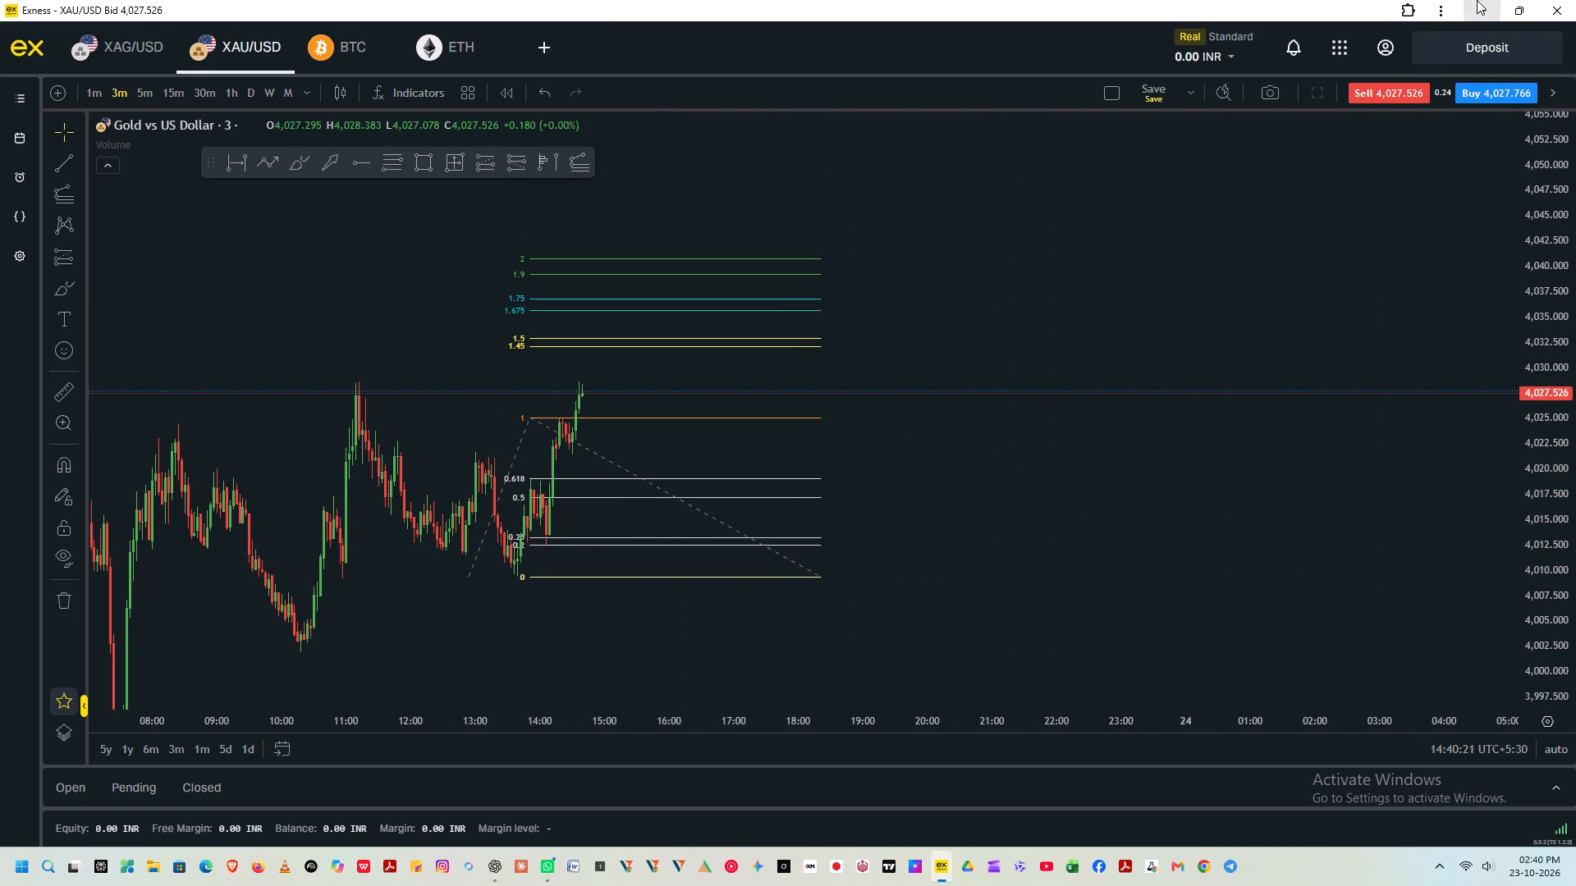
Minimize the Exness terminal window to return to the desktop.
click(1477, 0)
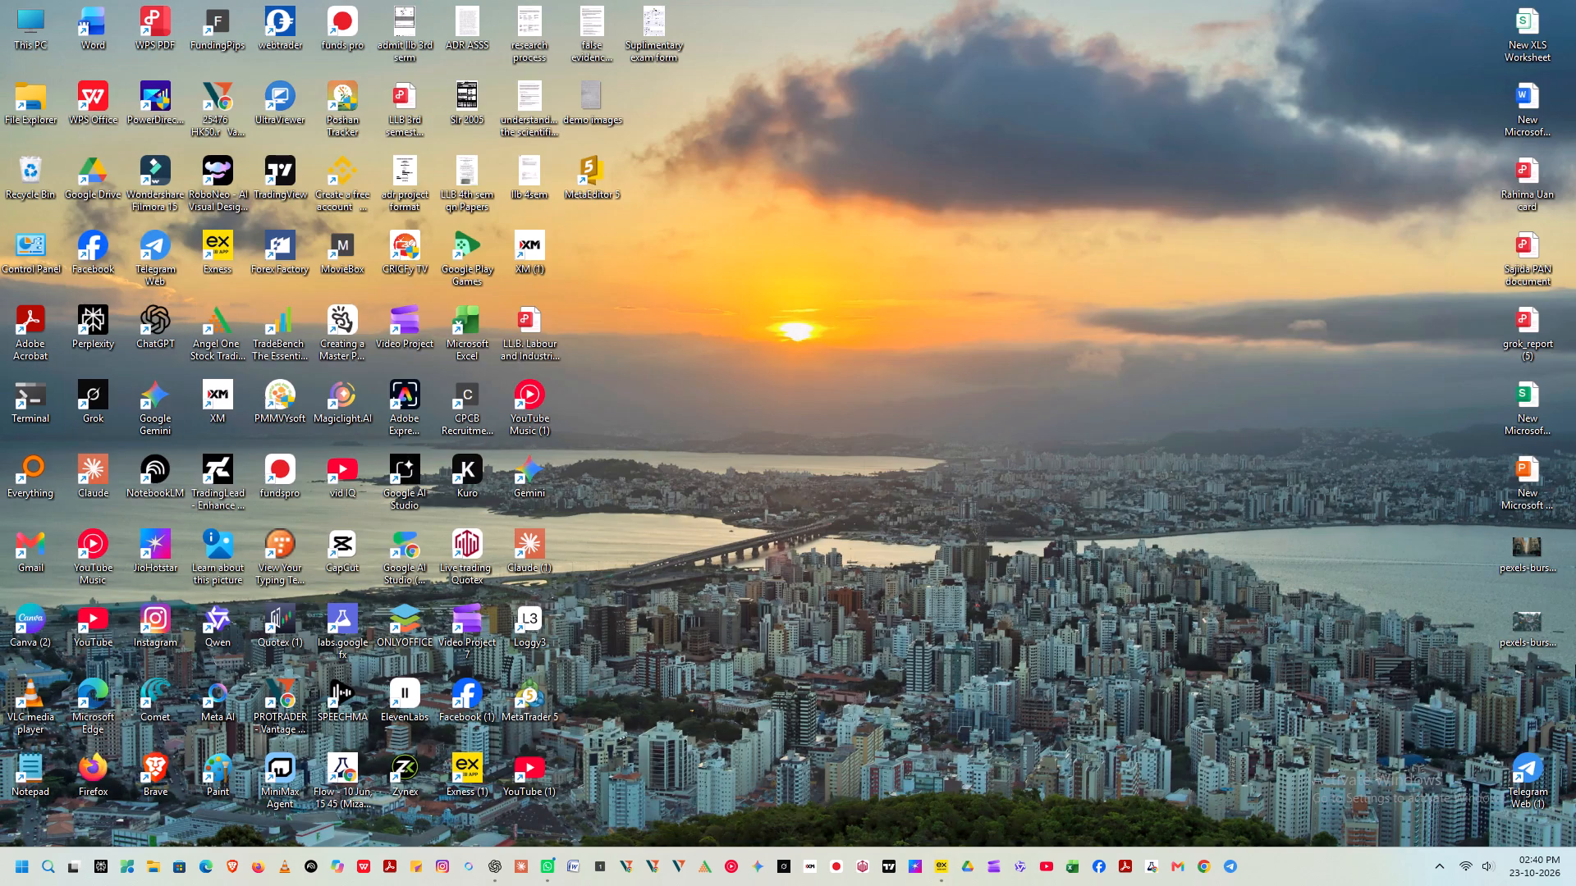
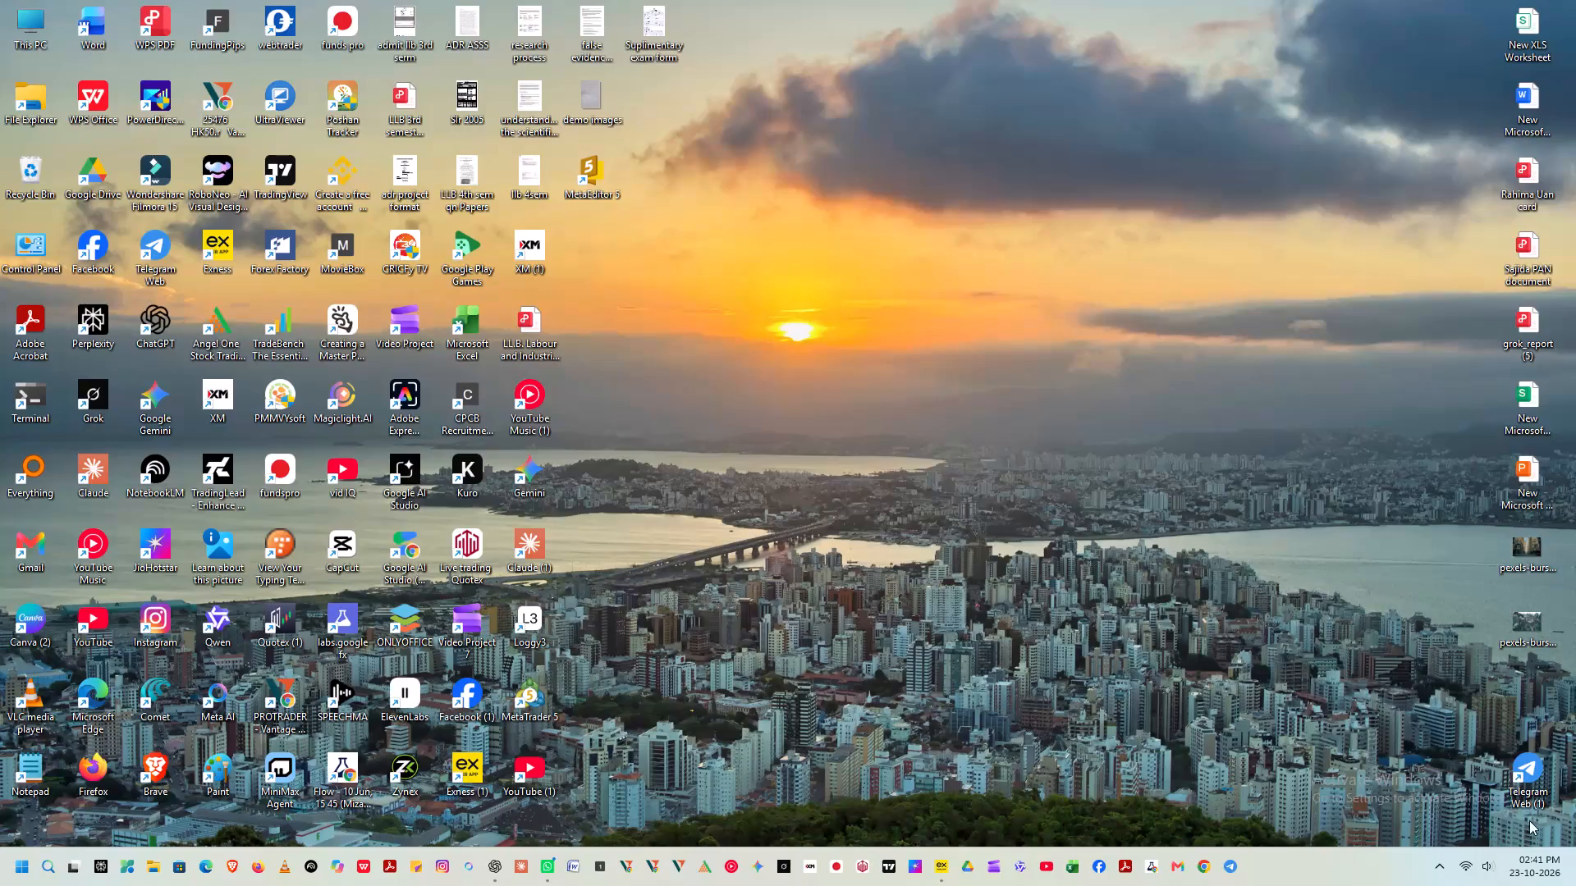
Bring the Exness terminal window with the XAU/USD chart back up from the desktop.
scroll(1352, 776, up, 1)
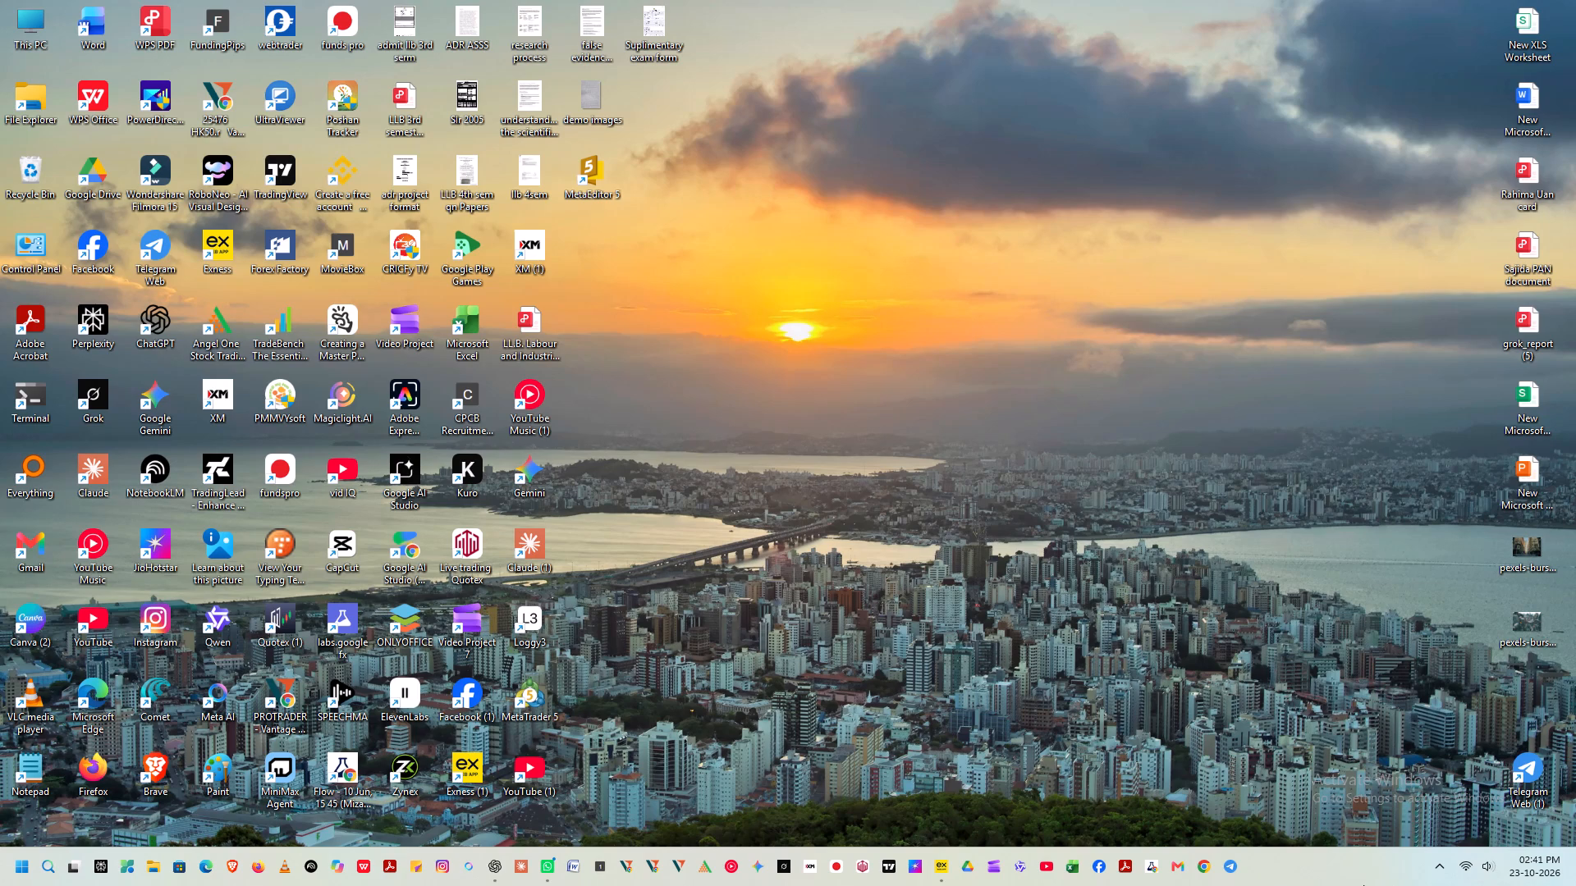
click(944, 879)
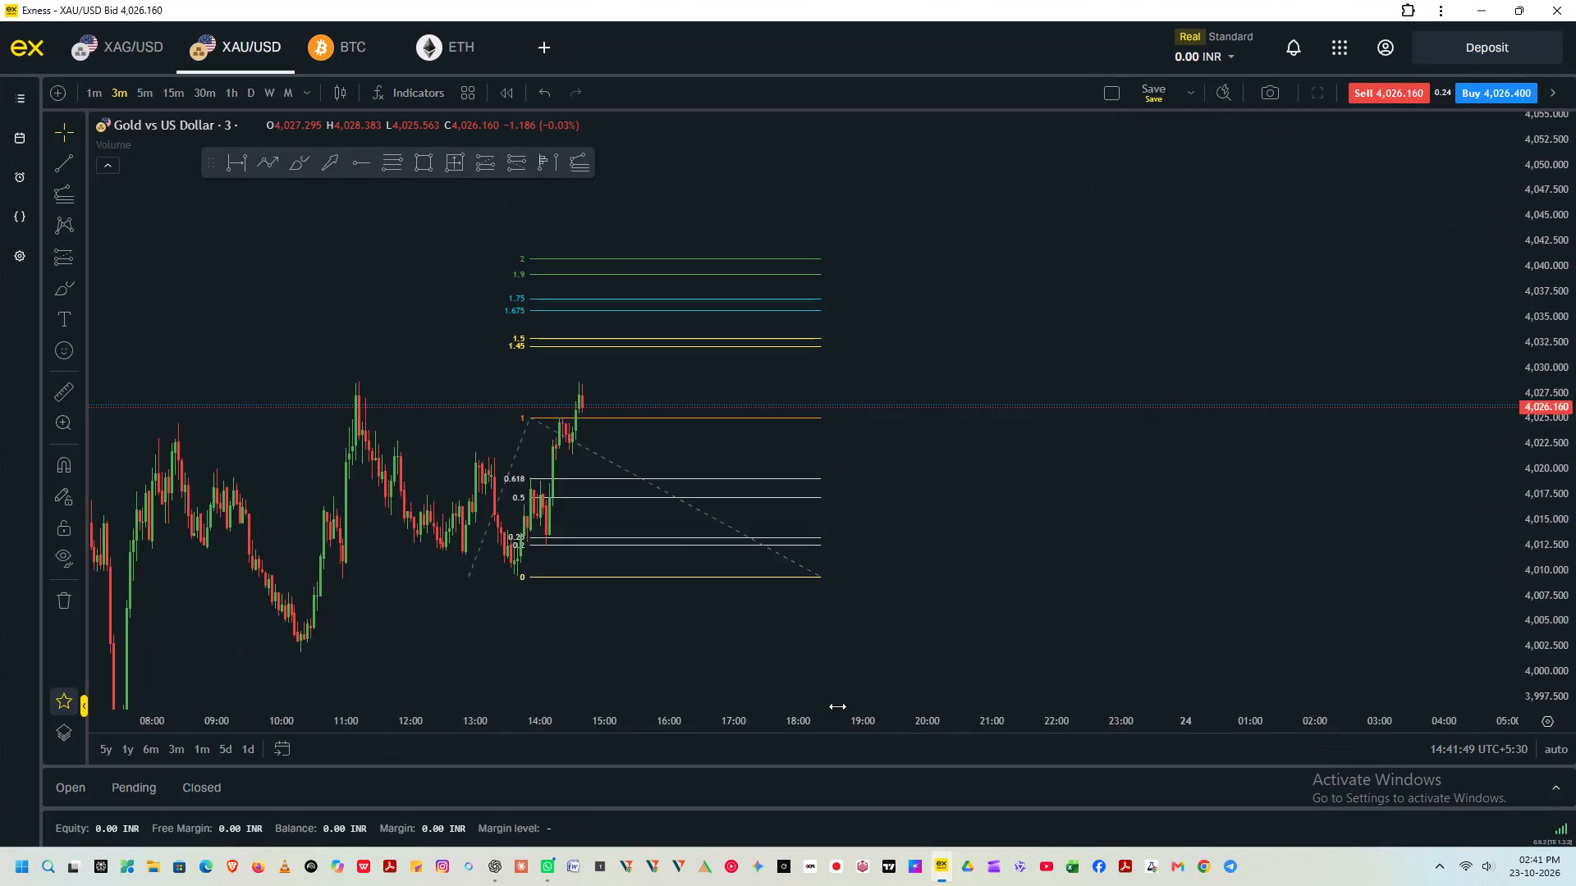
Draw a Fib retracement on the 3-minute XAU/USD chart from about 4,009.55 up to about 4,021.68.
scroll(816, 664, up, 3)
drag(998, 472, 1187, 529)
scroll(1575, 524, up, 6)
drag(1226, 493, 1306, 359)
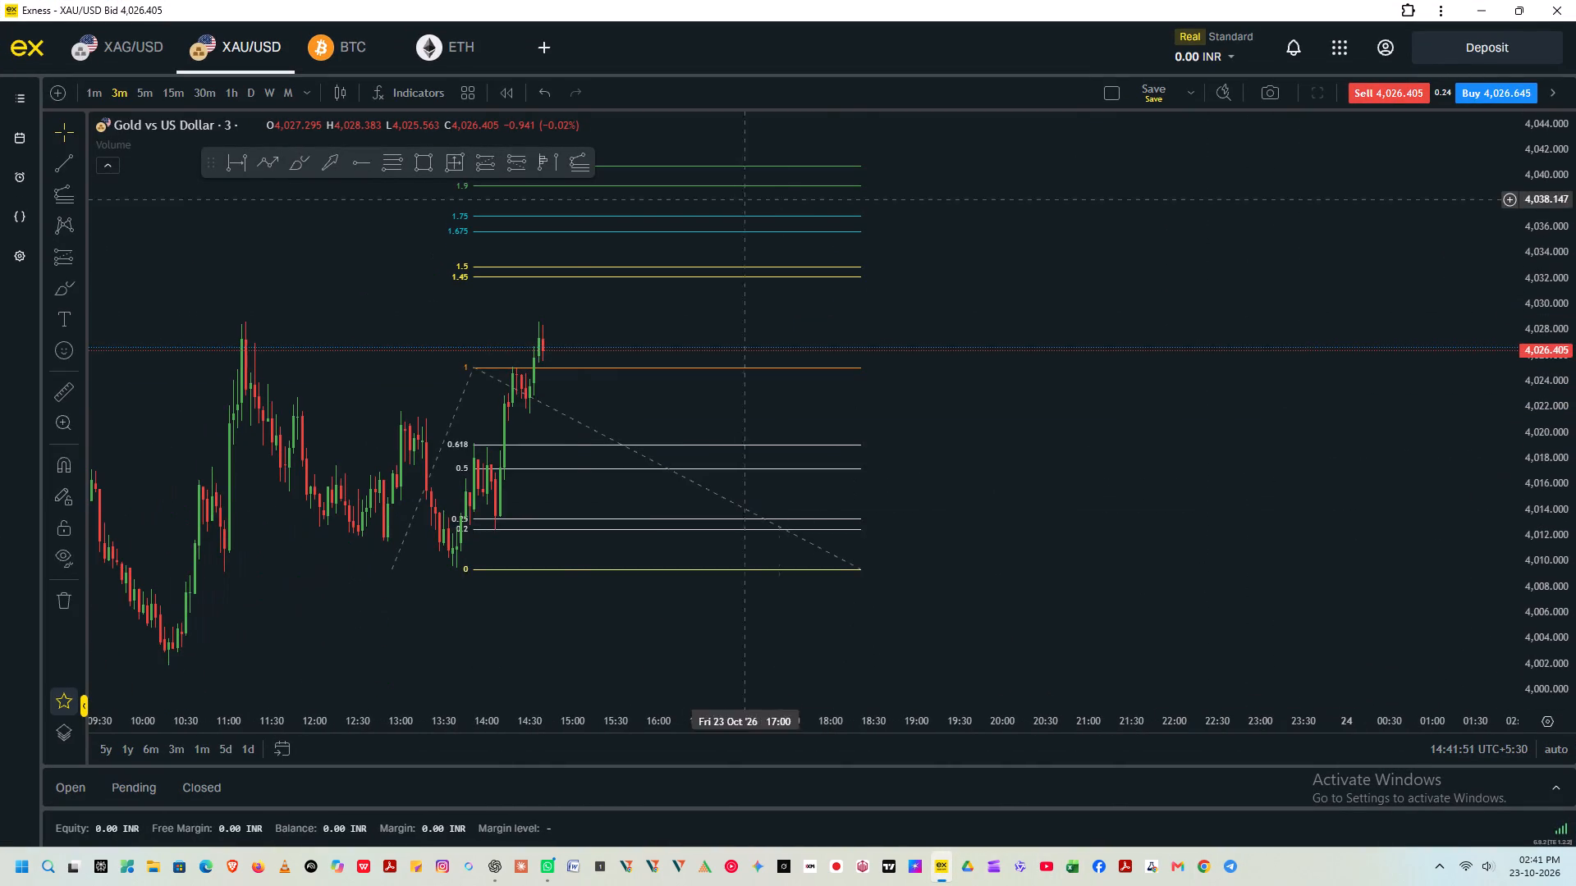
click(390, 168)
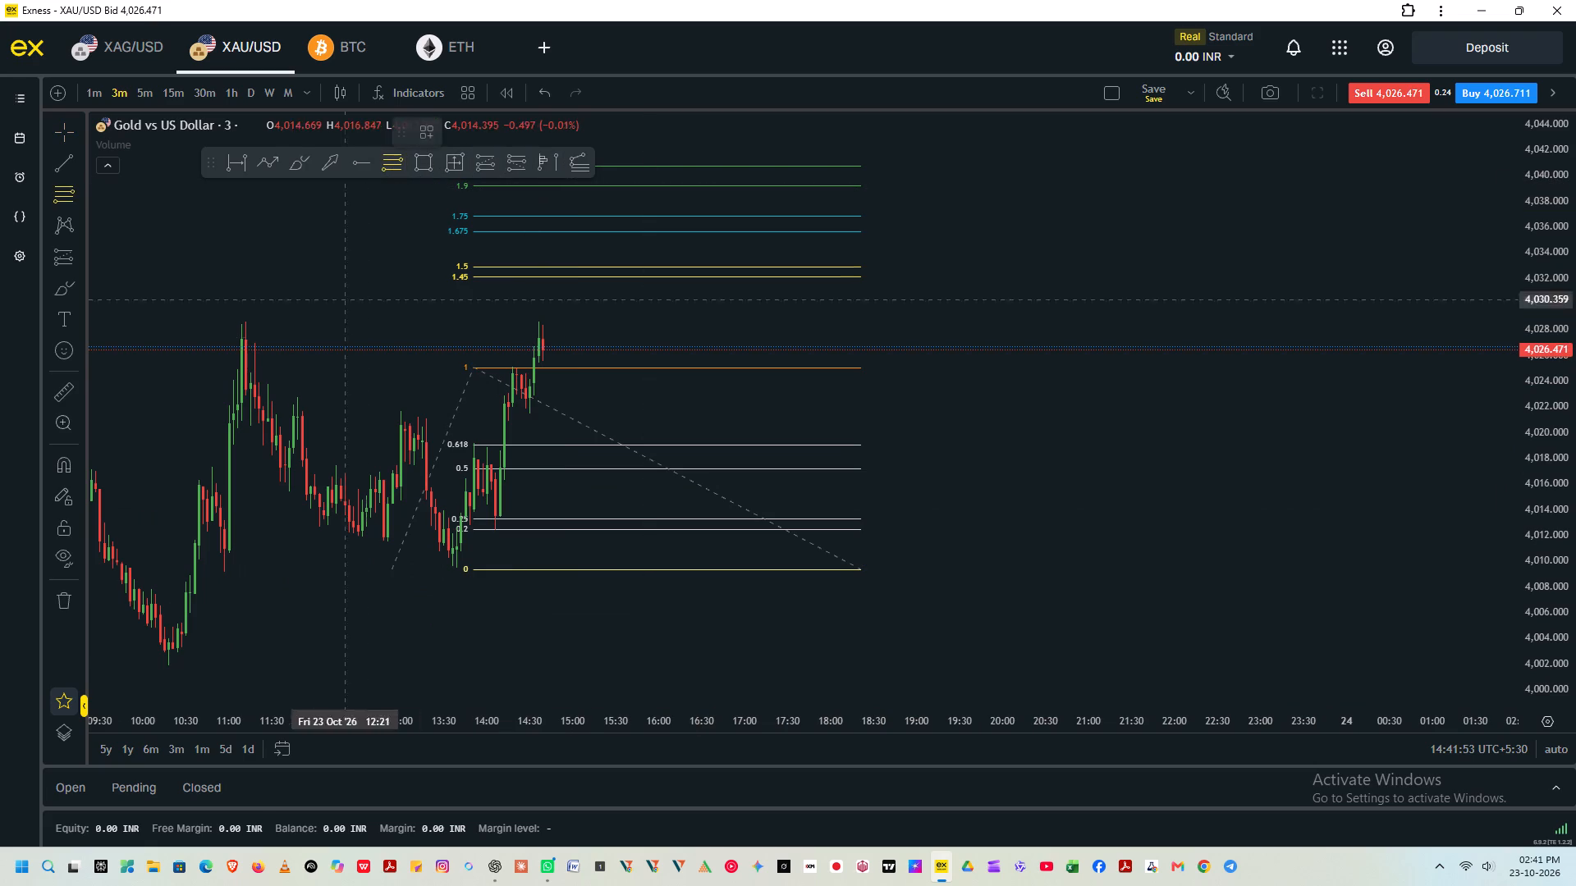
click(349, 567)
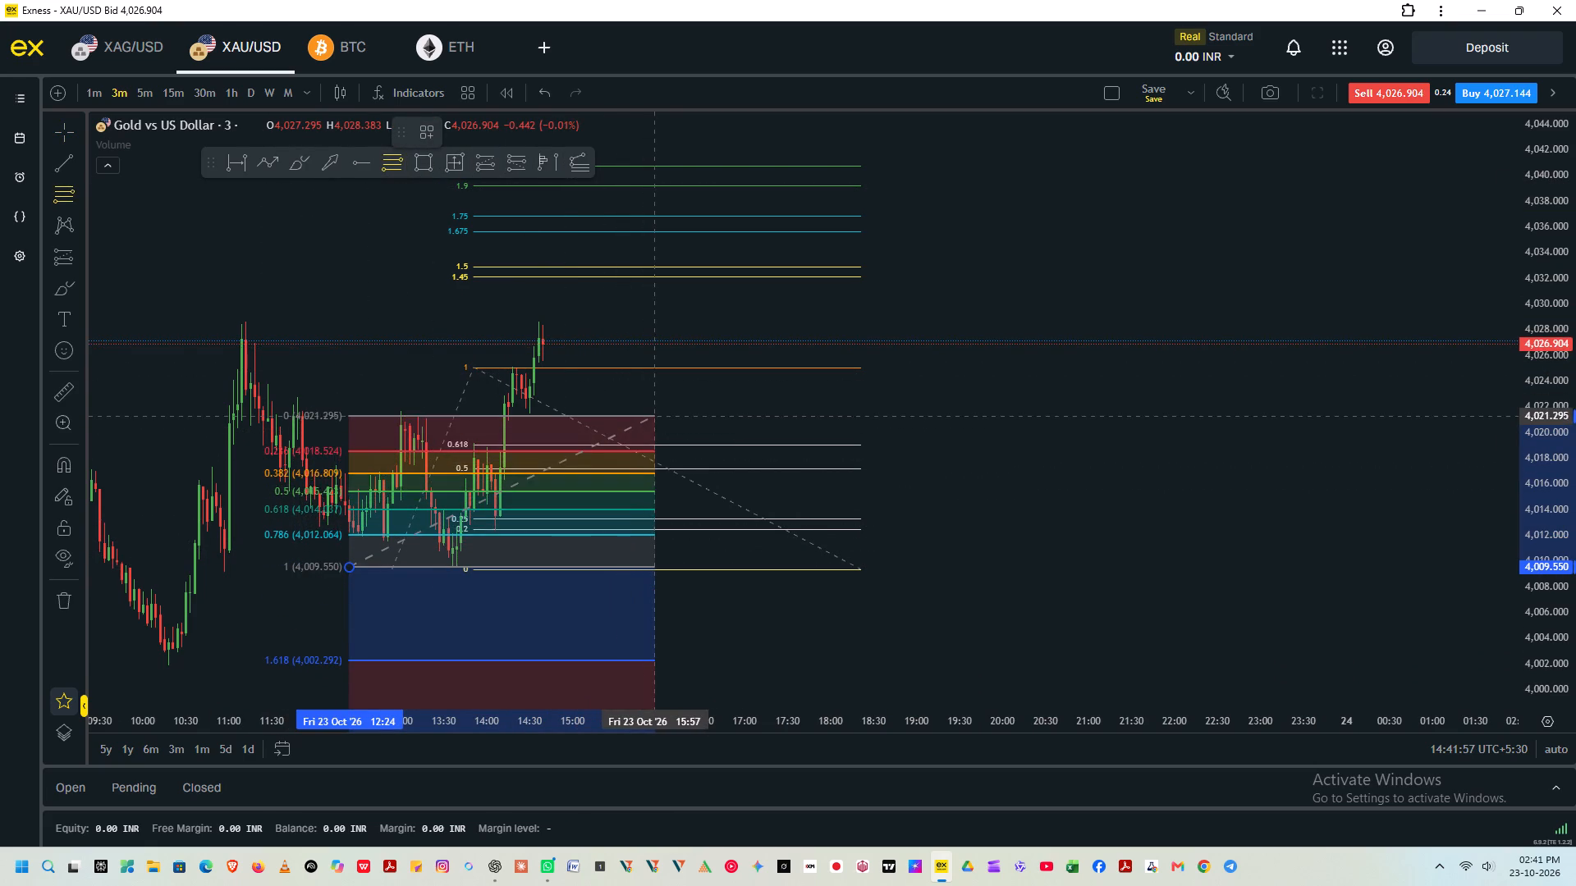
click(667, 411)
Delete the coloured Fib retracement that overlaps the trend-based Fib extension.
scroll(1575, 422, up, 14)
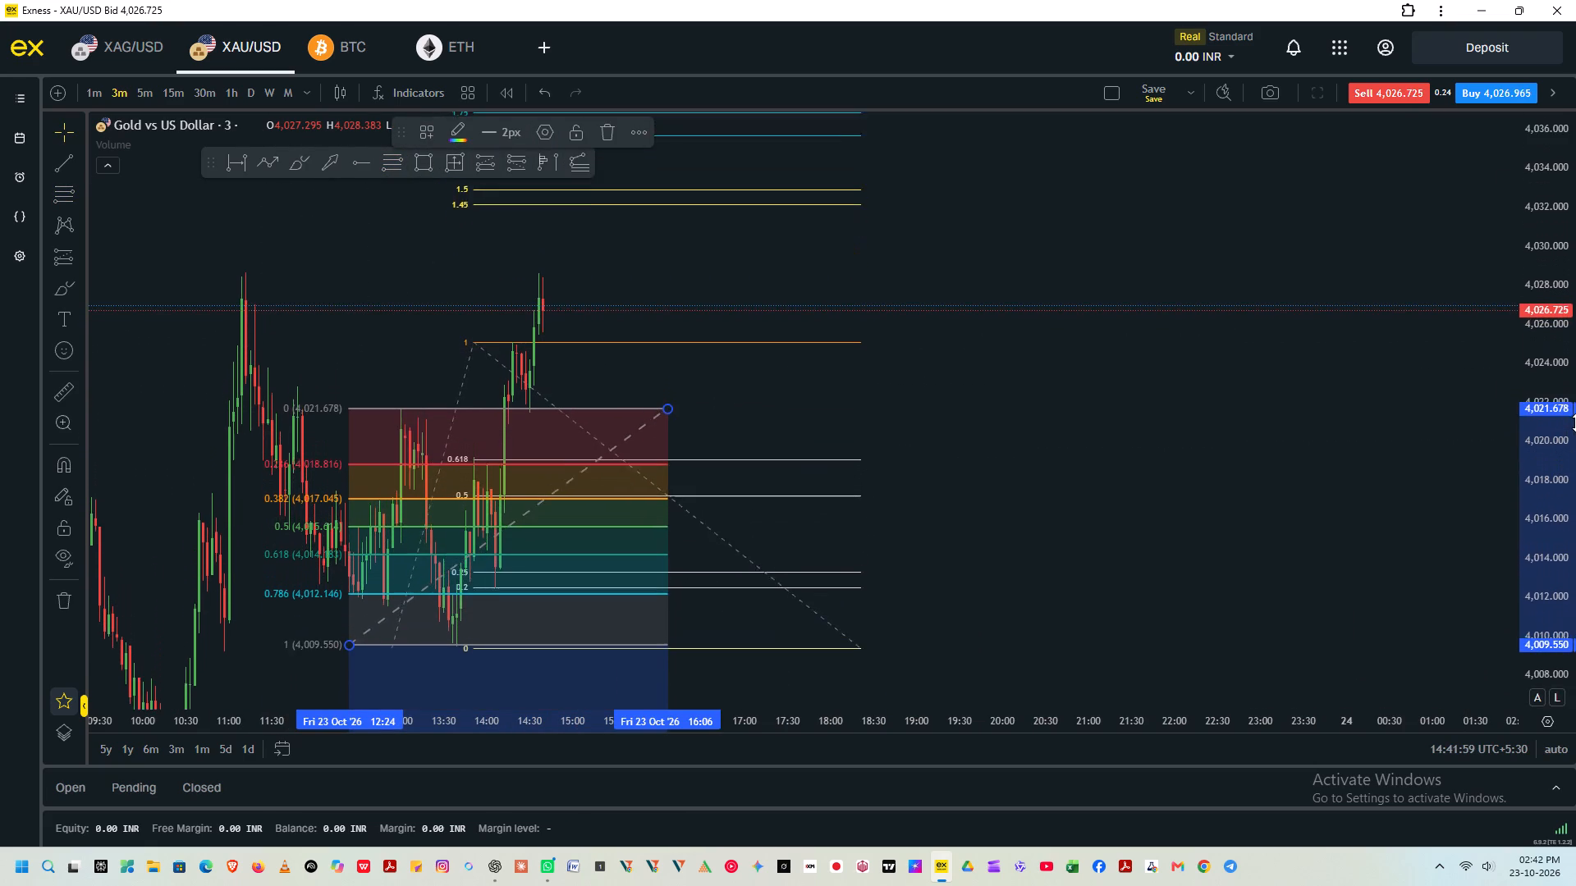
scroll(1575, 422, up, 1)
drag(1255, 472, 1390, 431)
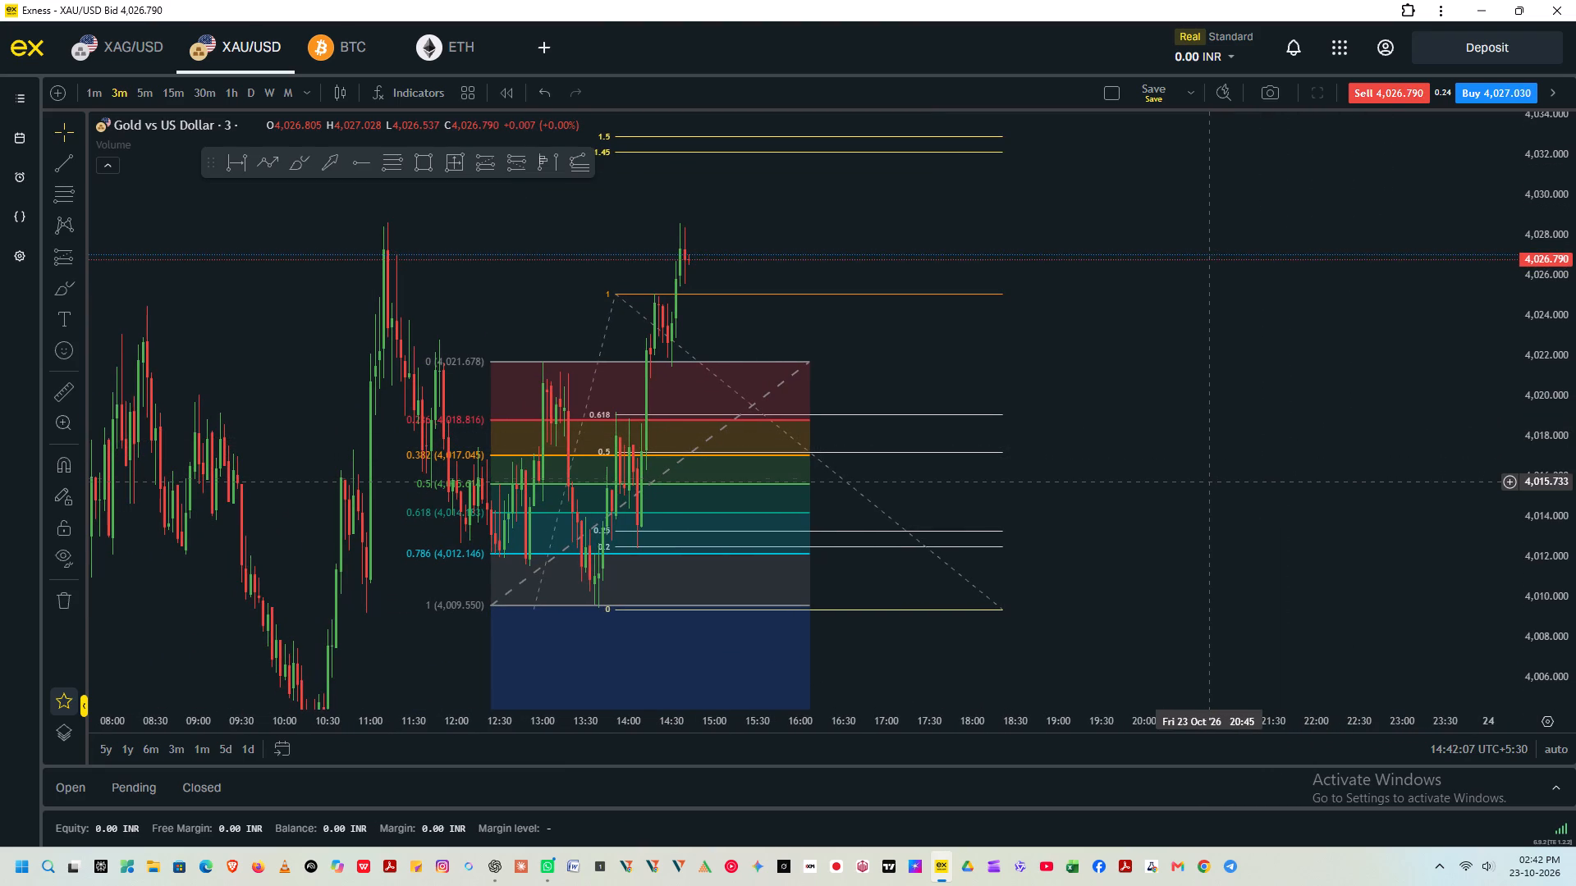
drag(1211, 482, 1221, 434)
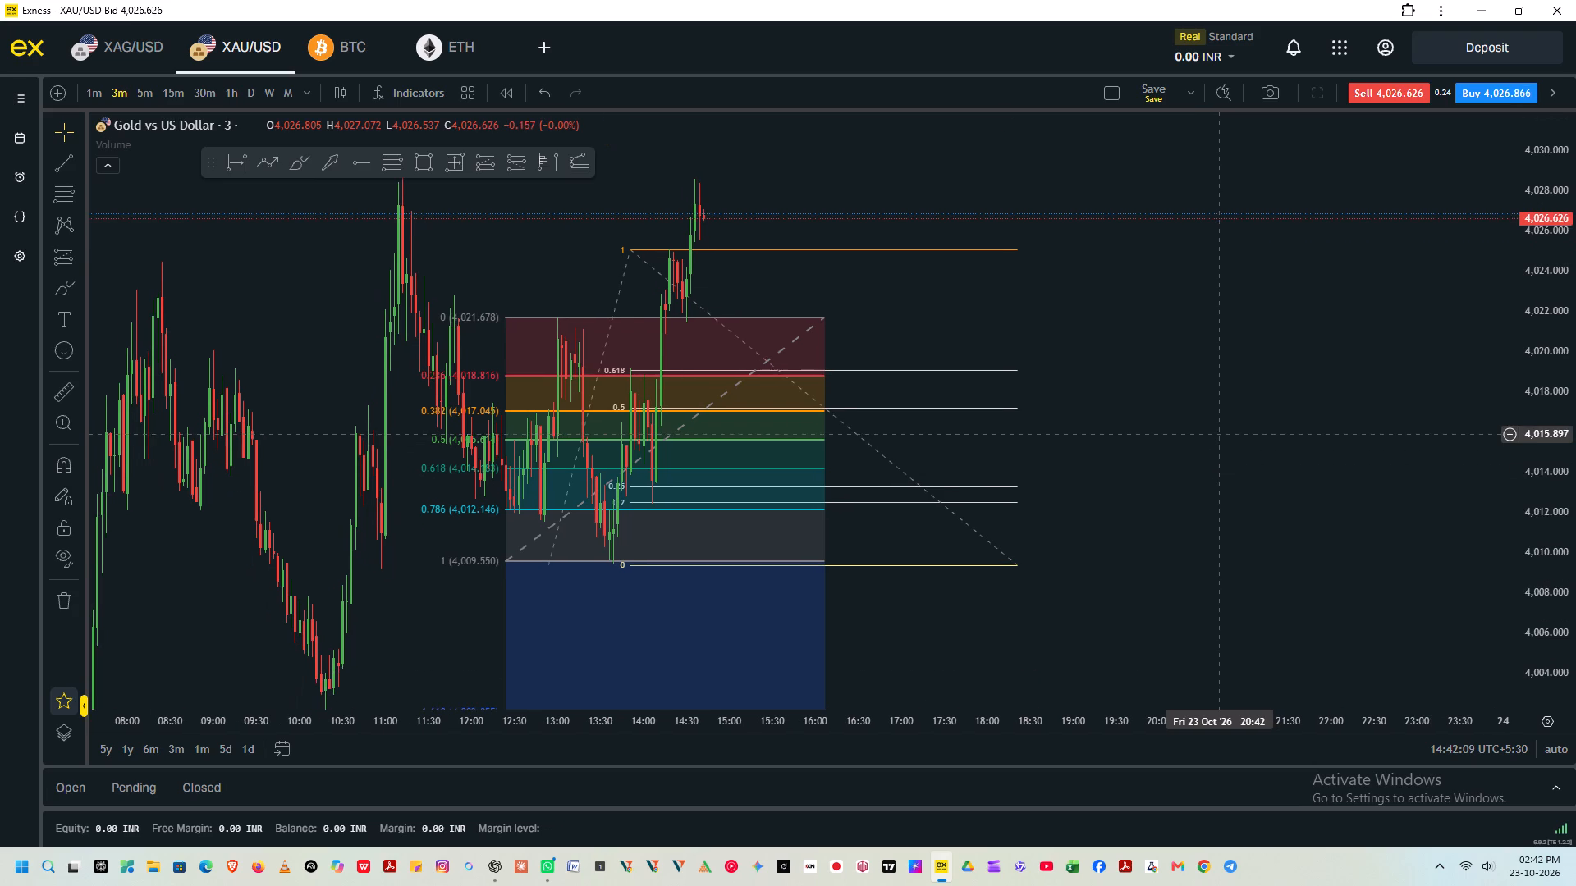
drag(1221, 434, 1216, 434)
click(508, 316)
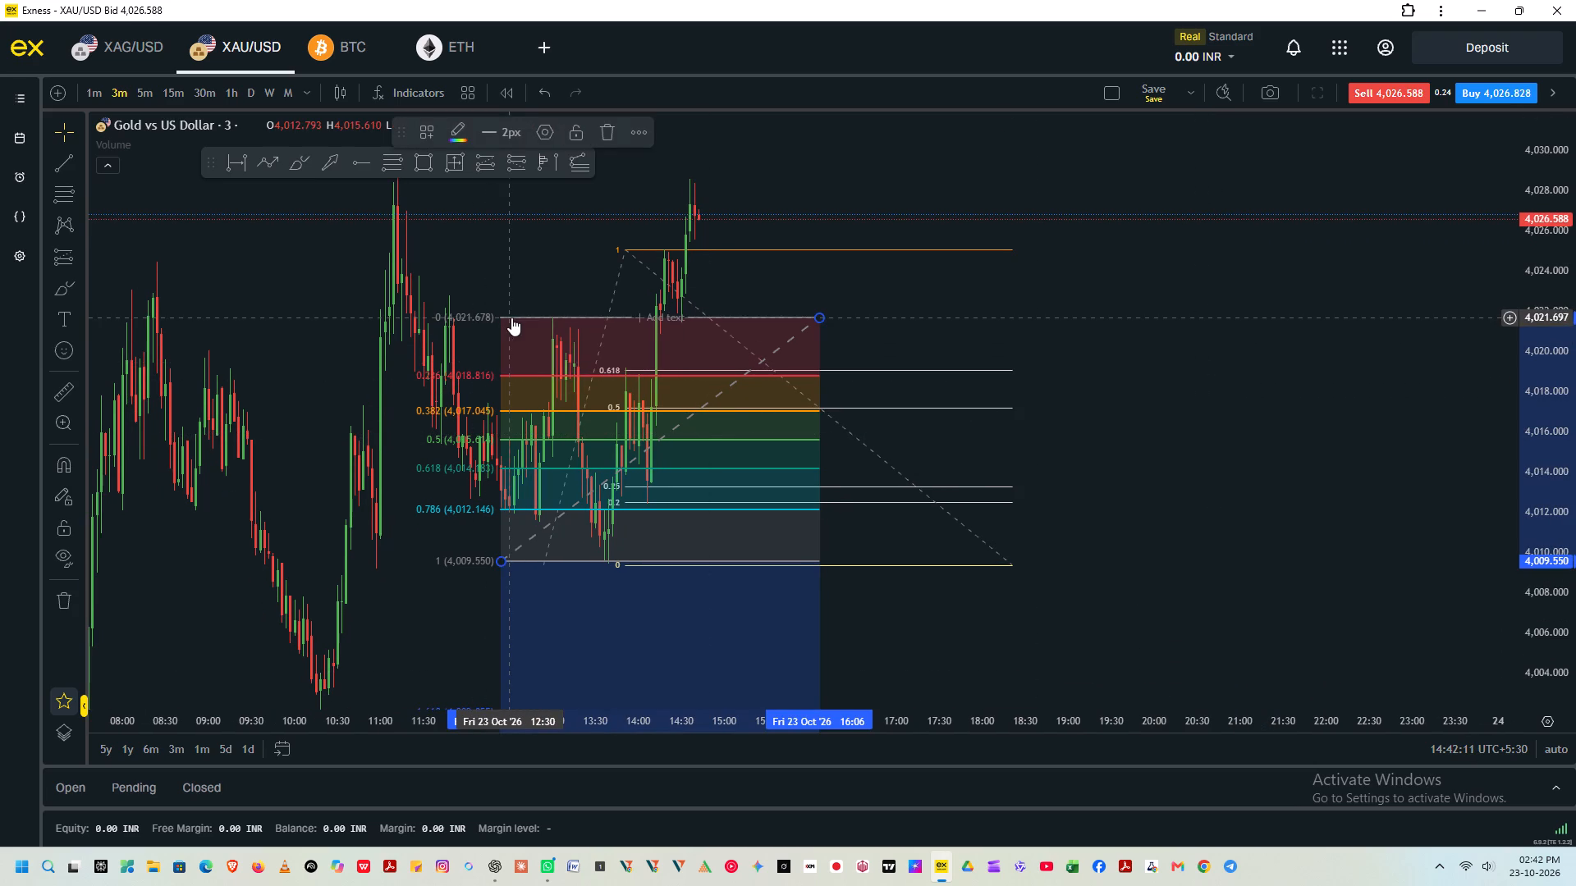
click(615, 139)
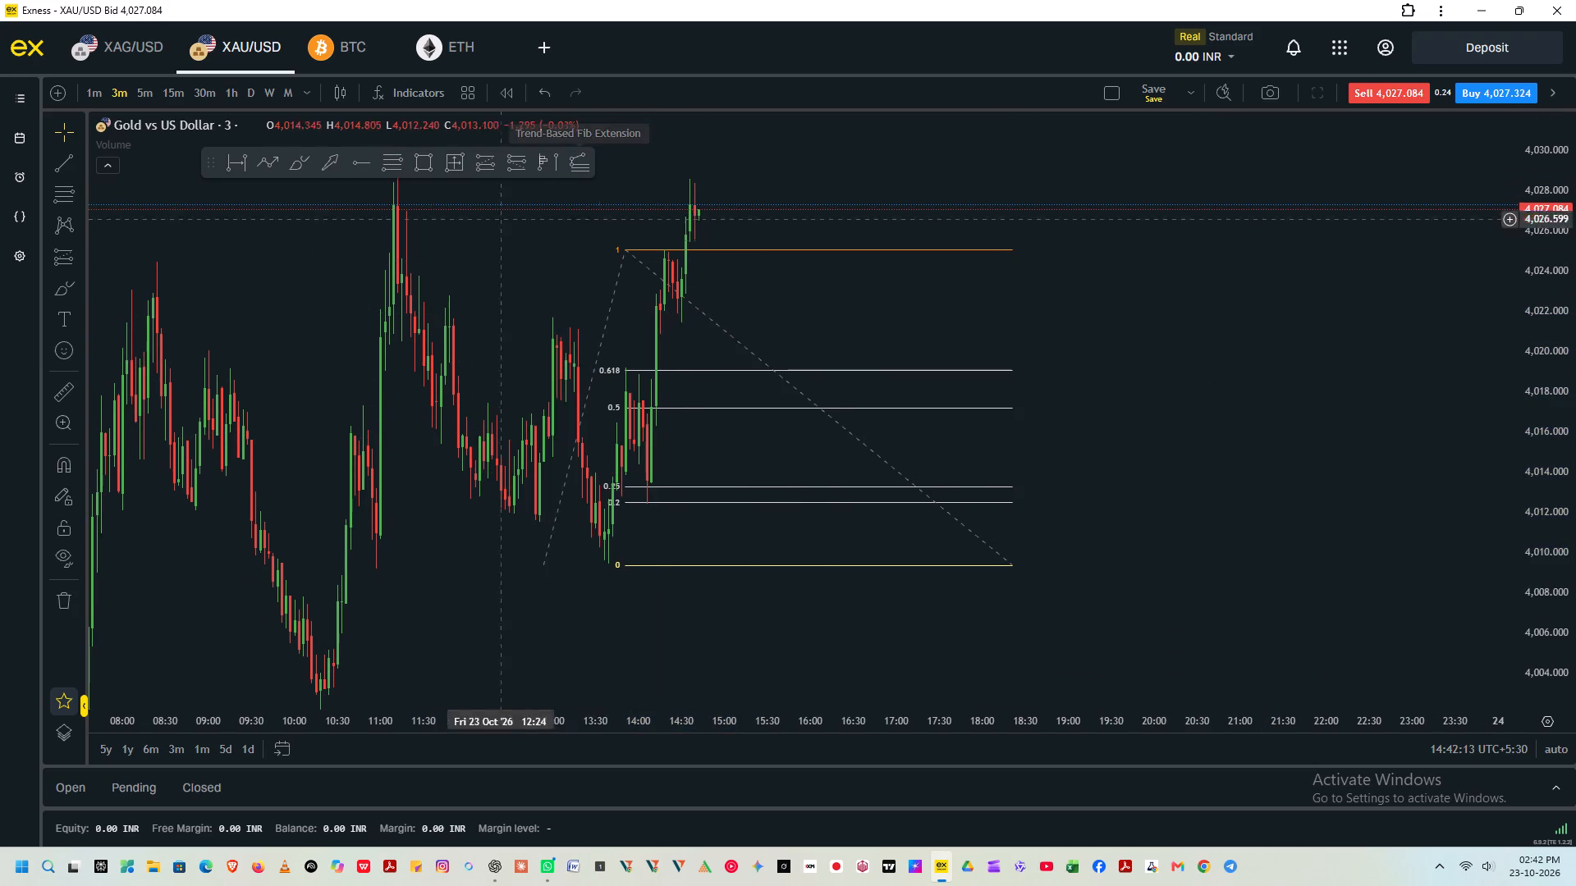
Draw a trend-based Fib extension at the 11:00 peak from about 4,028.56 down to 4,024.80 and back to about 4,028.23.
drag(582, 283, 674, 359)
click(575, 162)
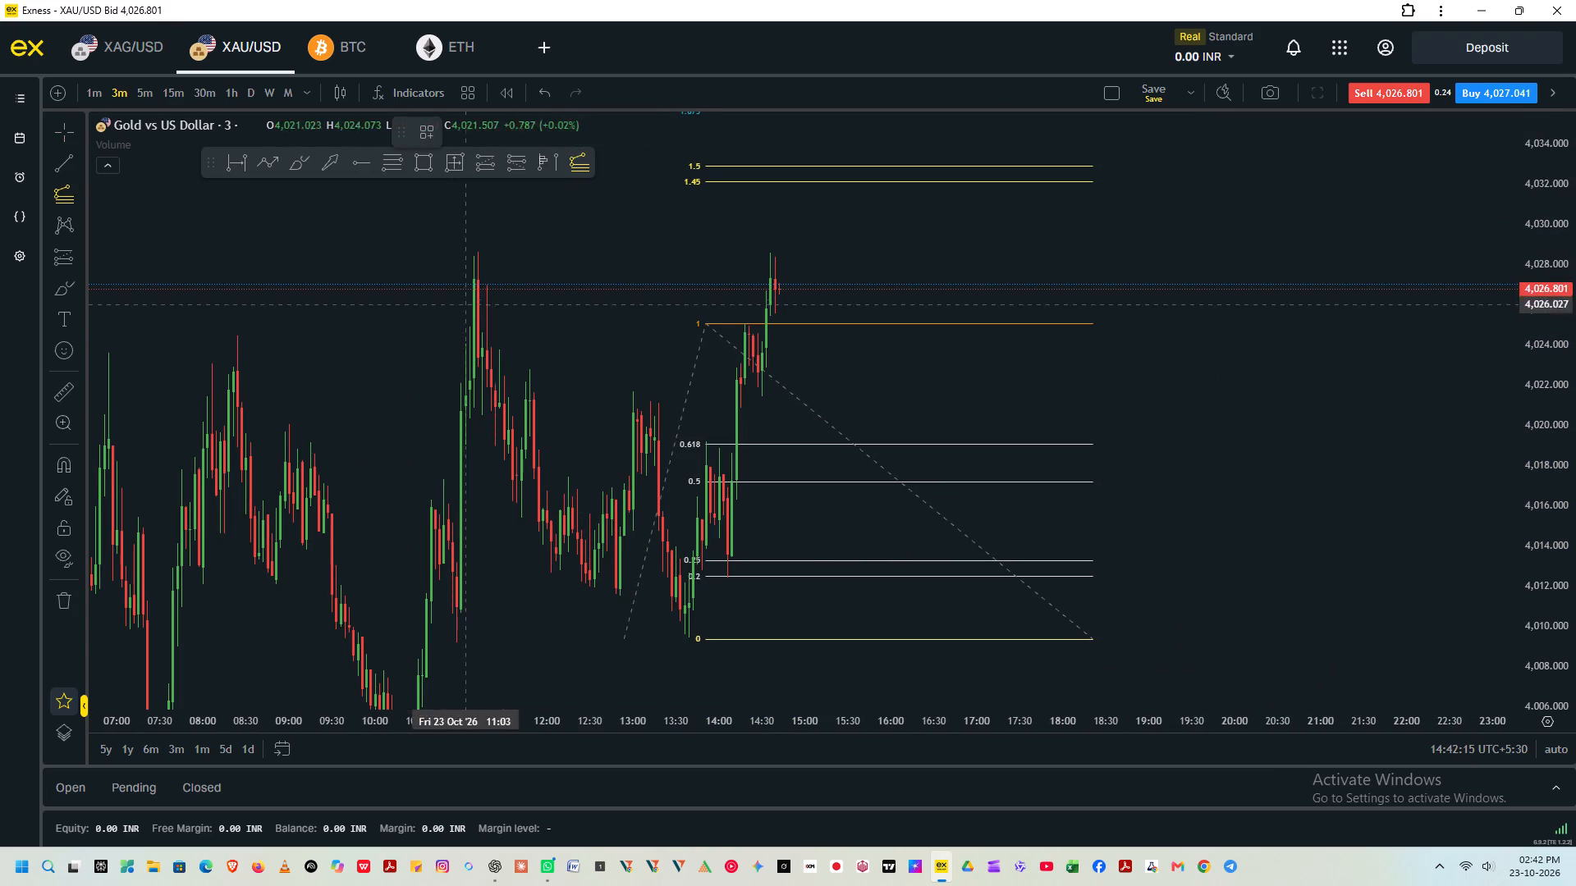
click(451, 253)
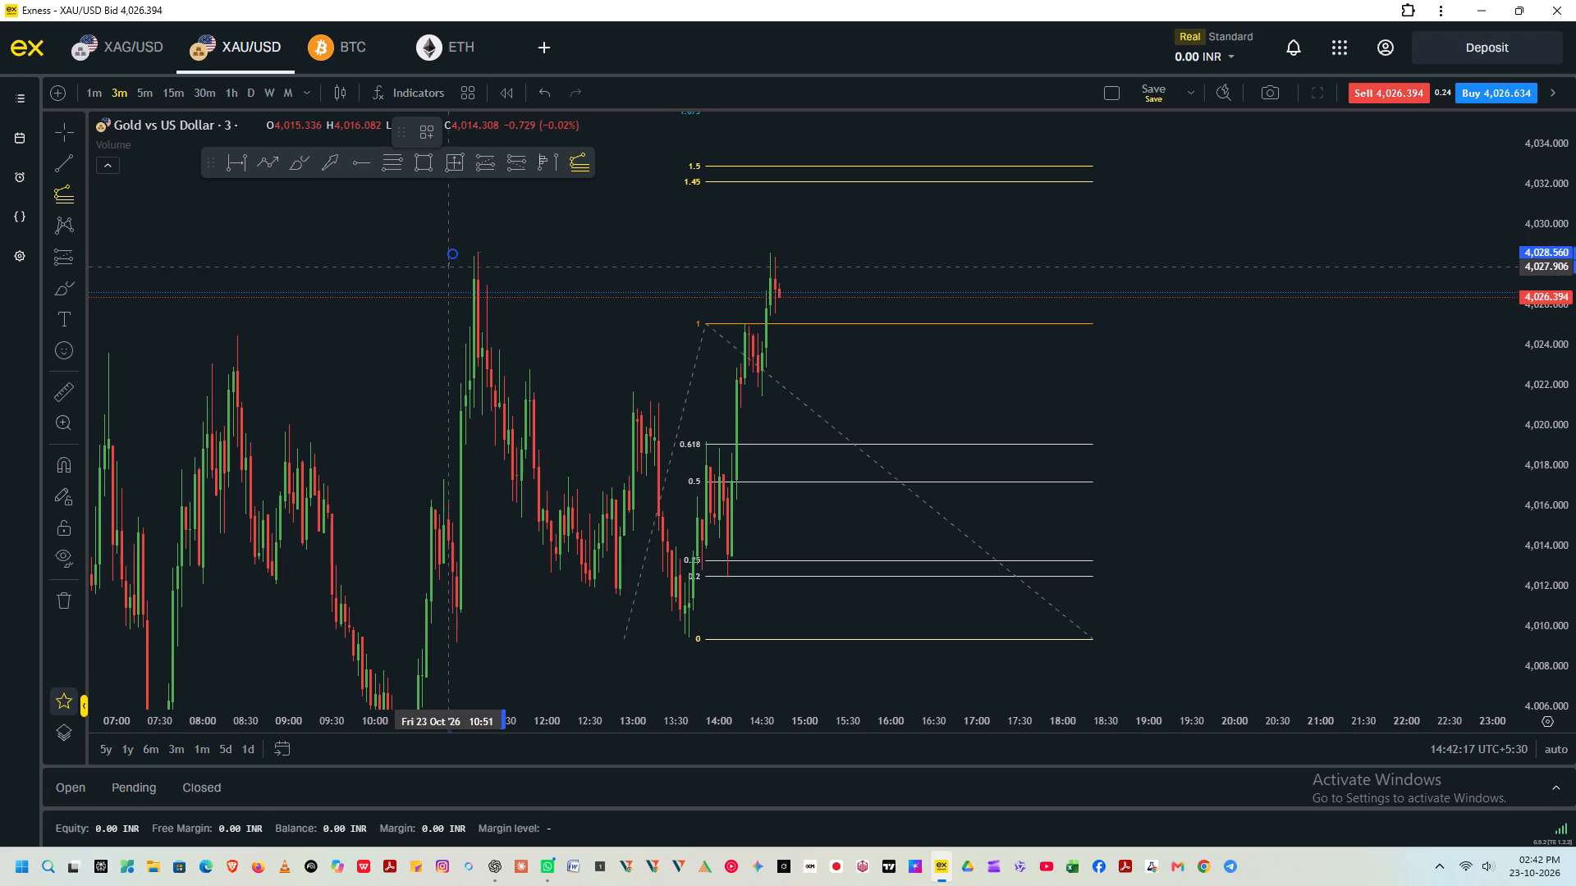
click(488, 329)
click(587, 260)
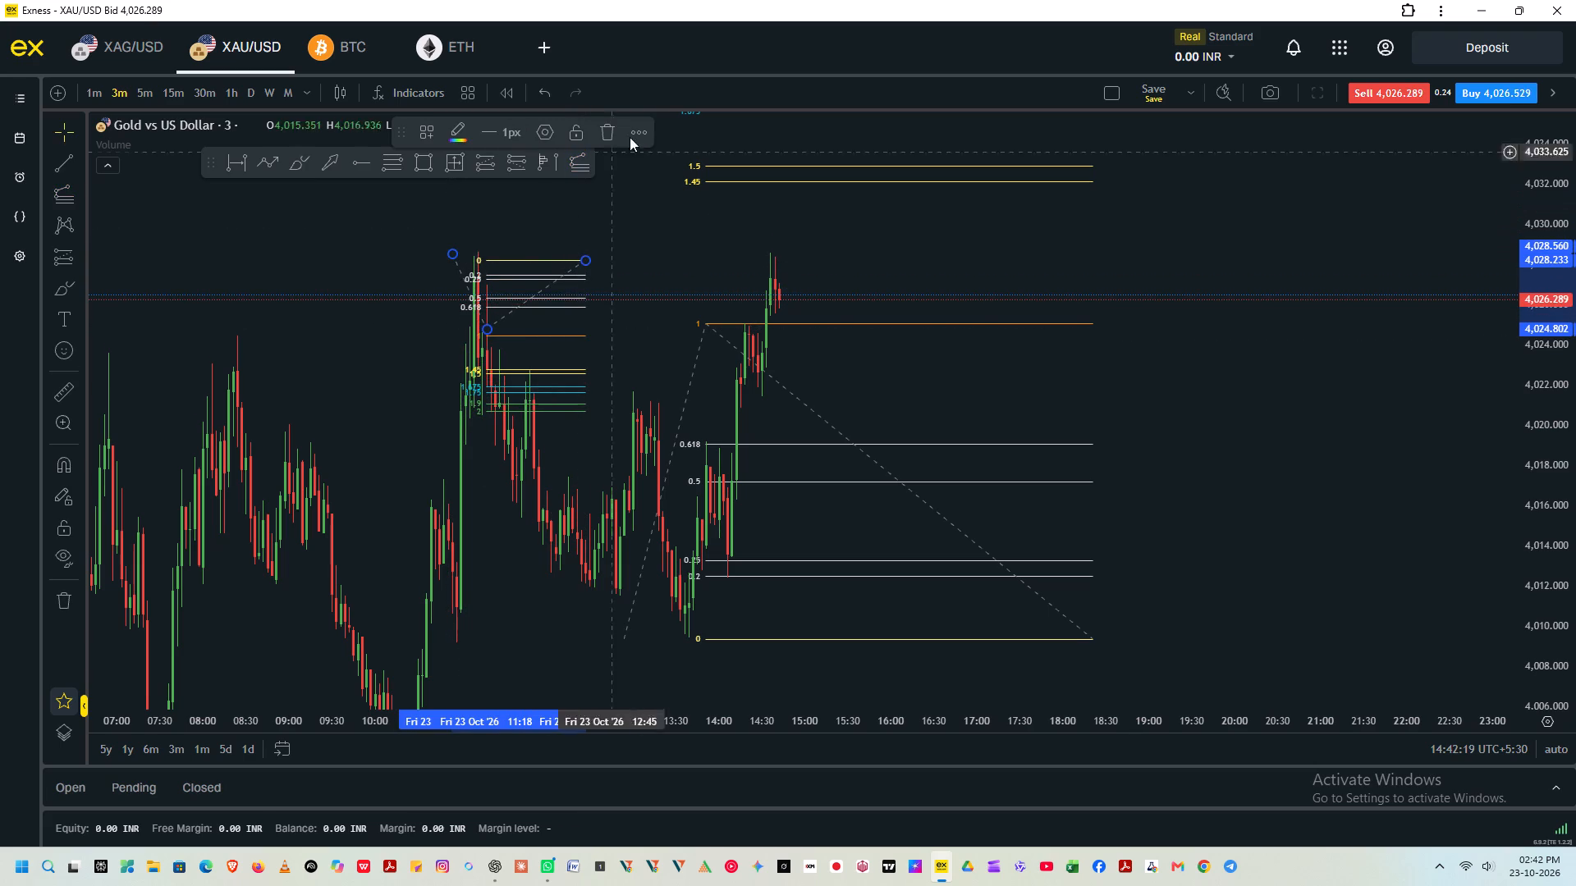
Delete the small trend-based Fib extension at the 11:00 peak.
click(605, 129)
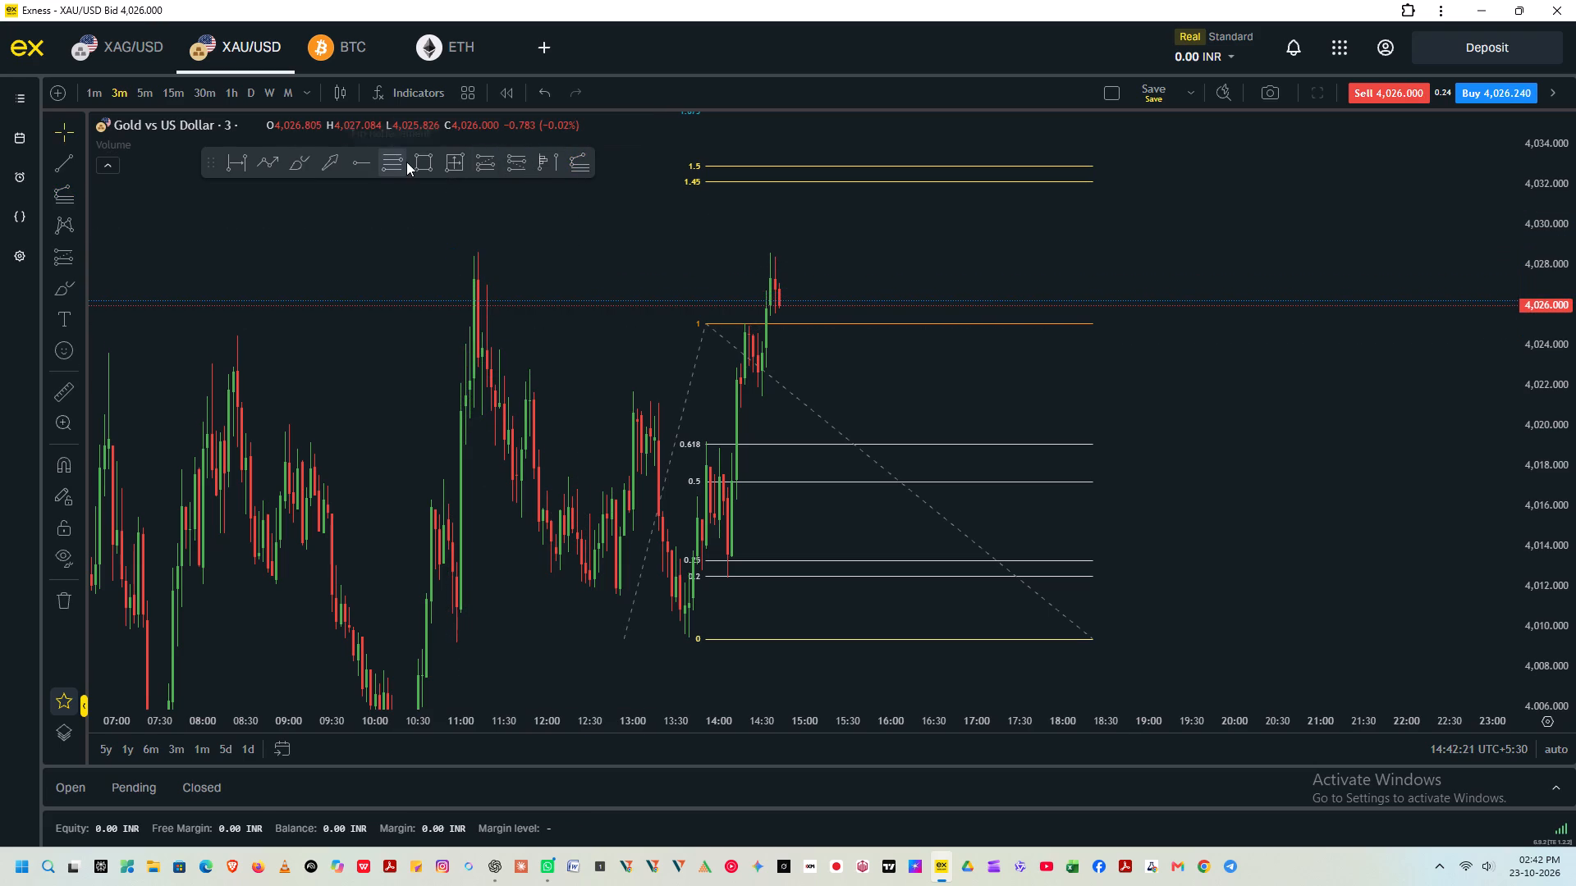
Draw a Fib retracement over the 11:00 peak from about 4,028.64 at 10:12 down to about 4,016.31 at 12:48.
click(406, 162)
click(393, 252)
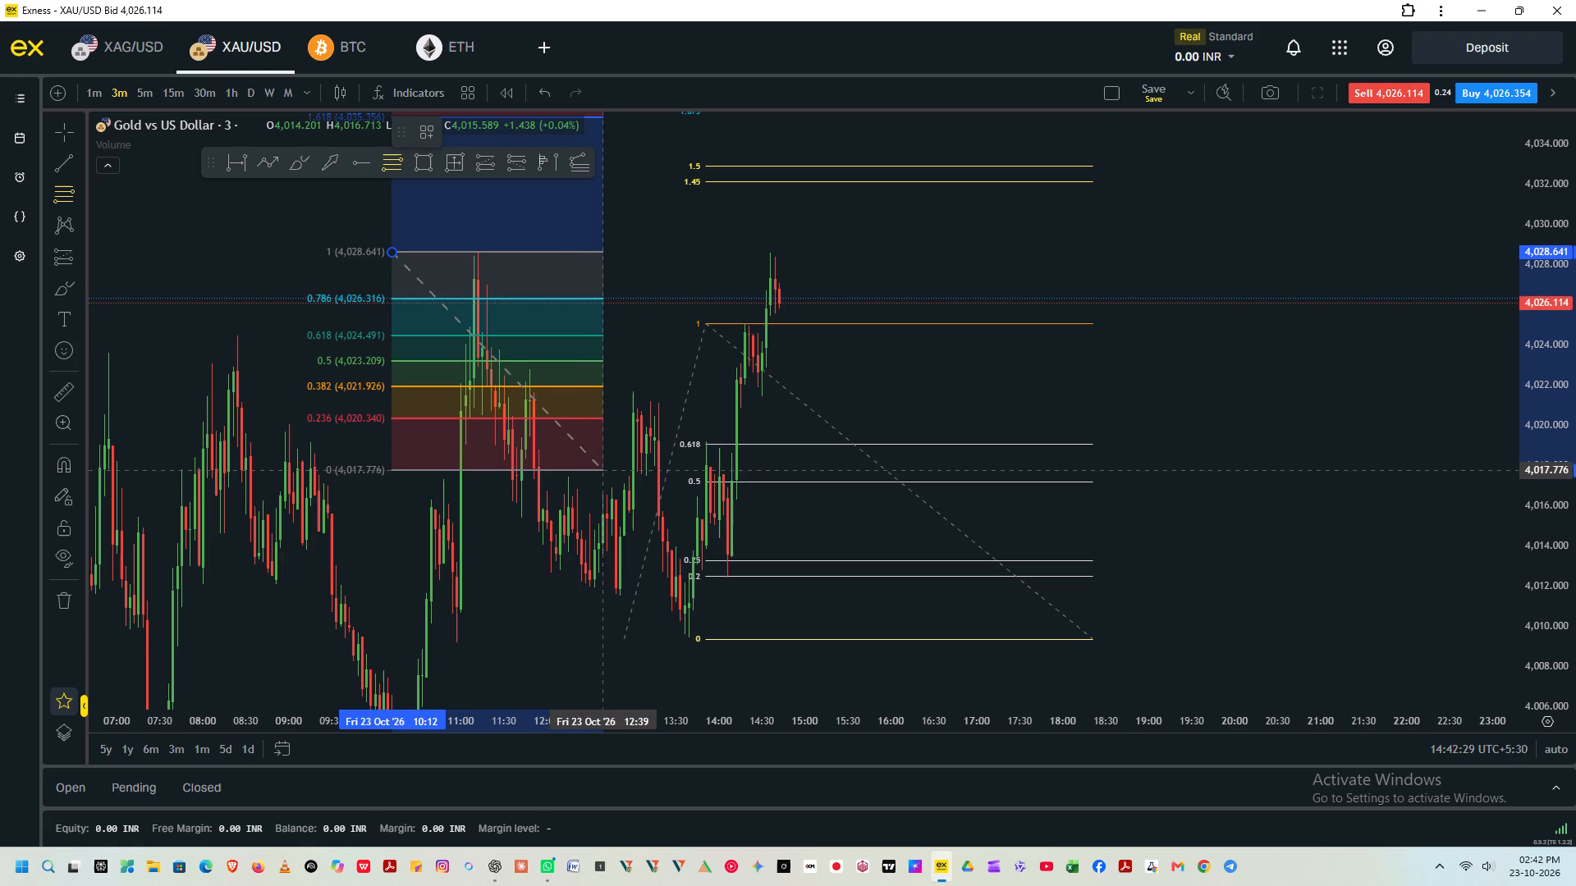
click(615, 500)
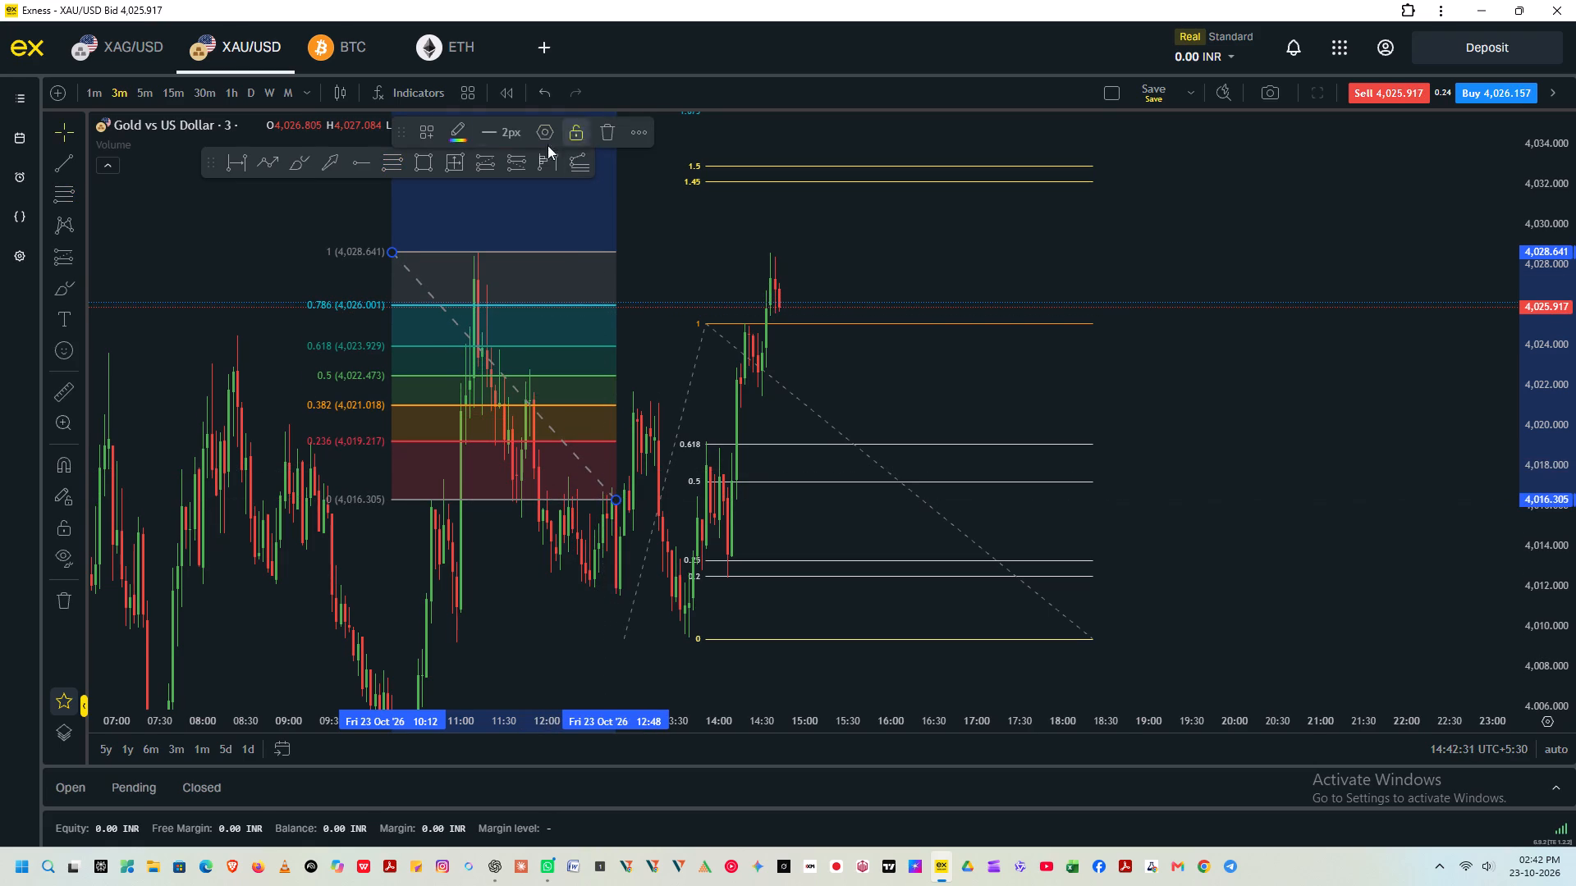
Change the colour of the Fib retracement over the 11:00 peak to white.
click(462, 145)
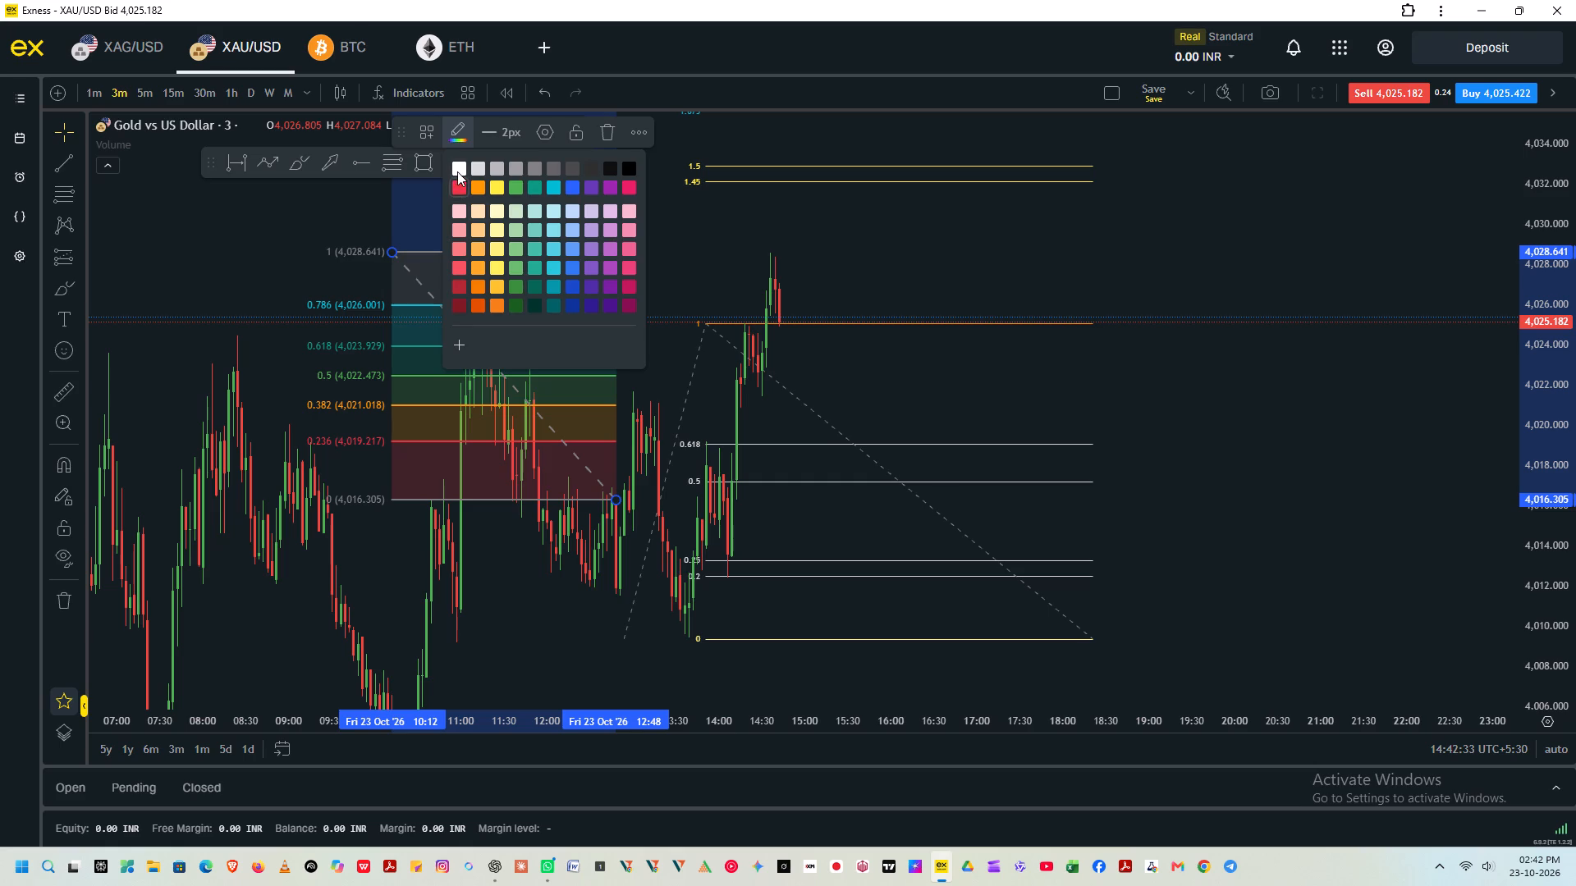
click(457, 171)
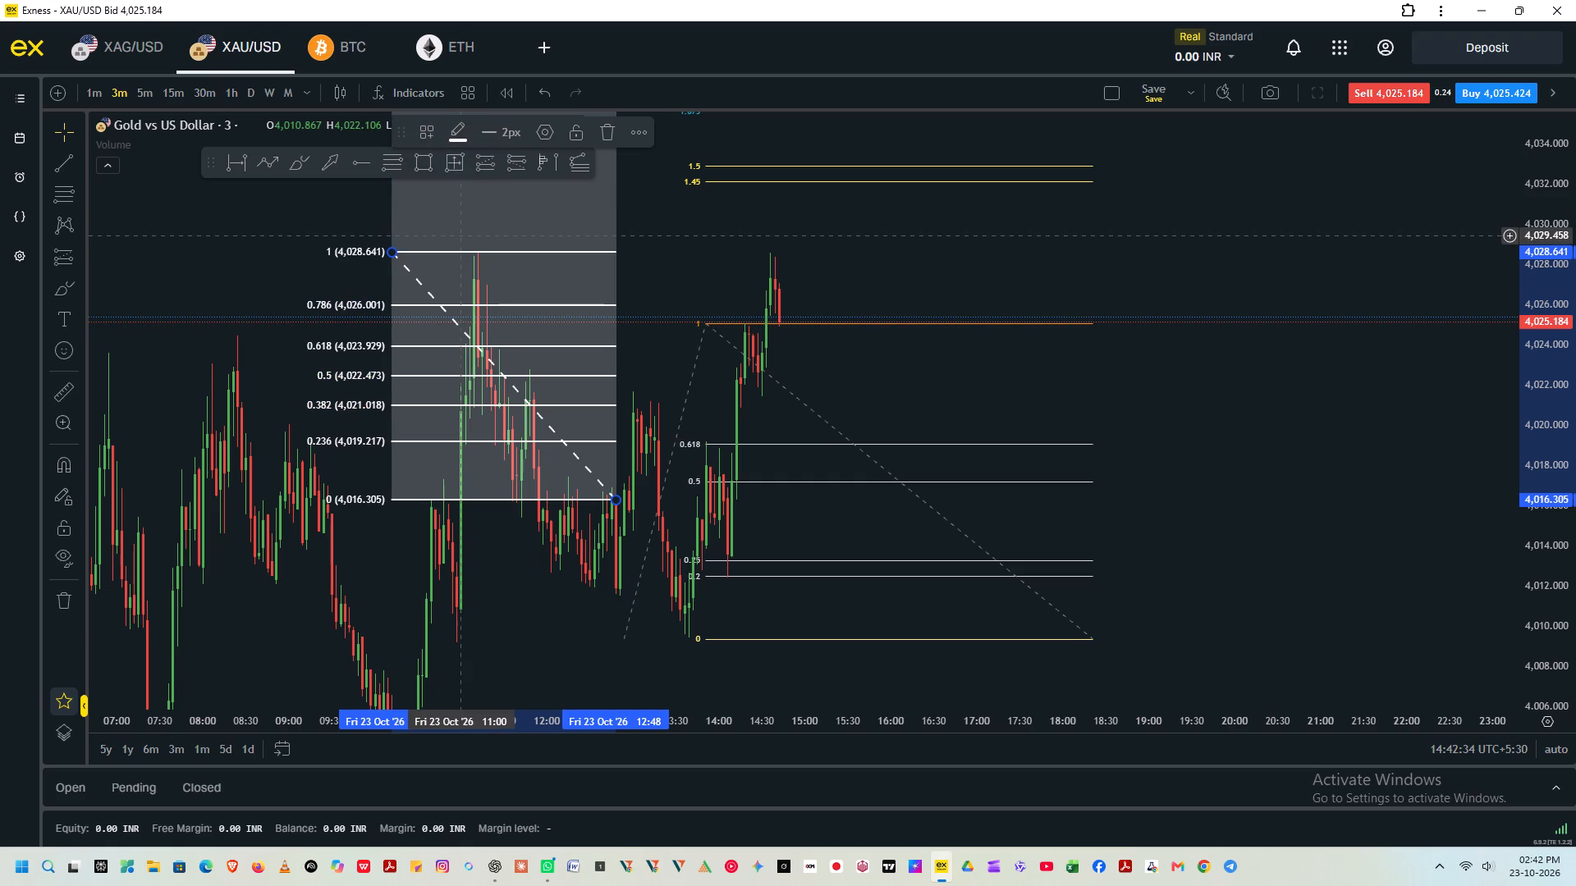
Open the white Fib retracement's settings and set its level lines to the thinnest width.
click(483, 255)
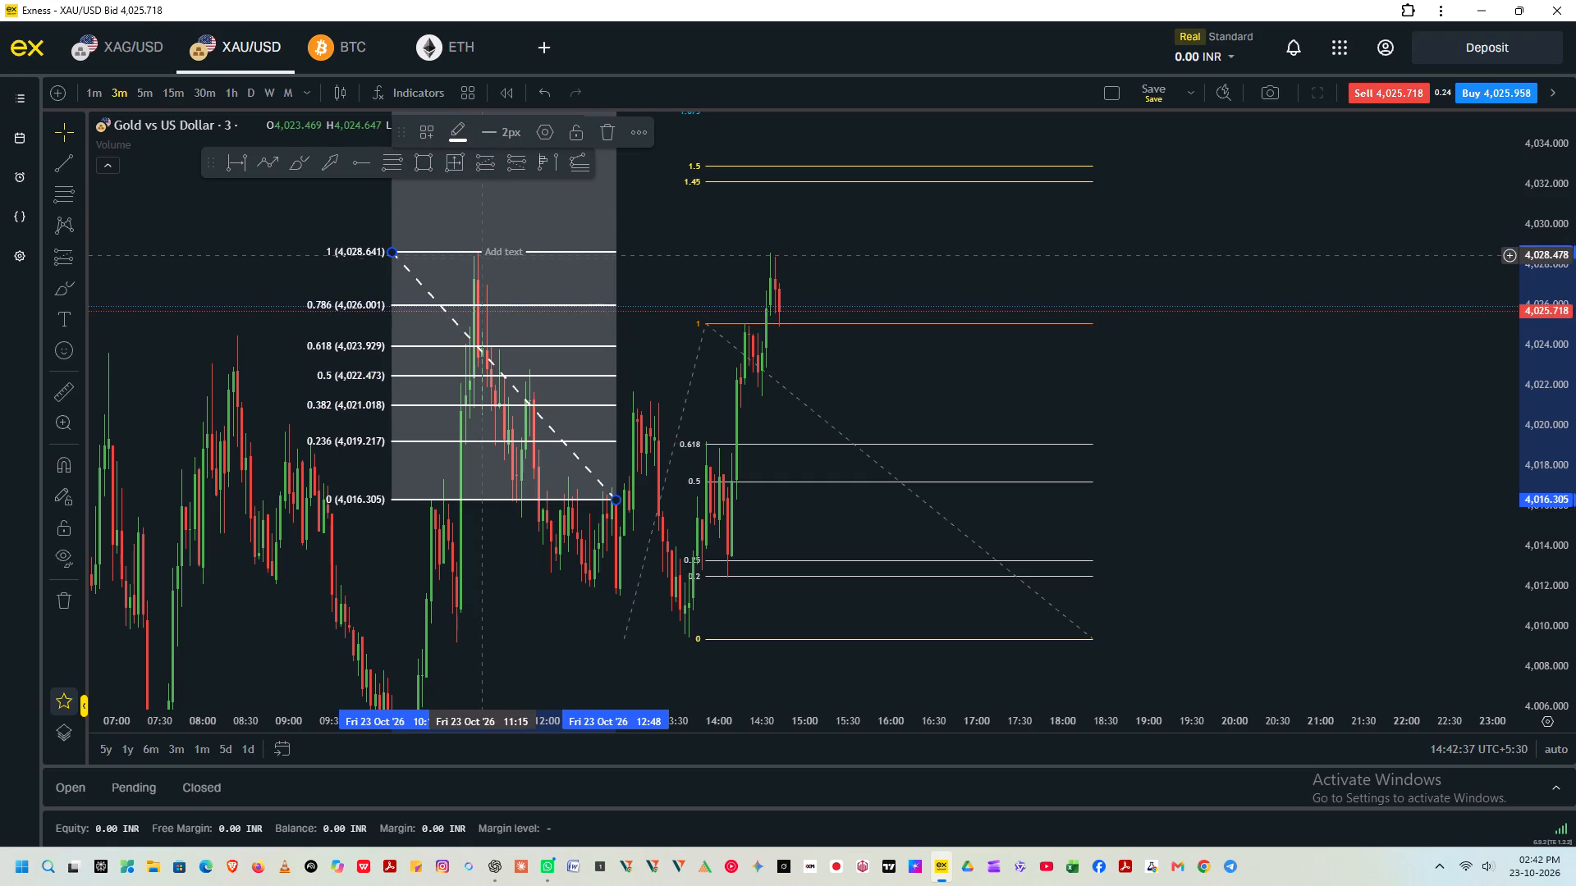
triple_click(465, 252)
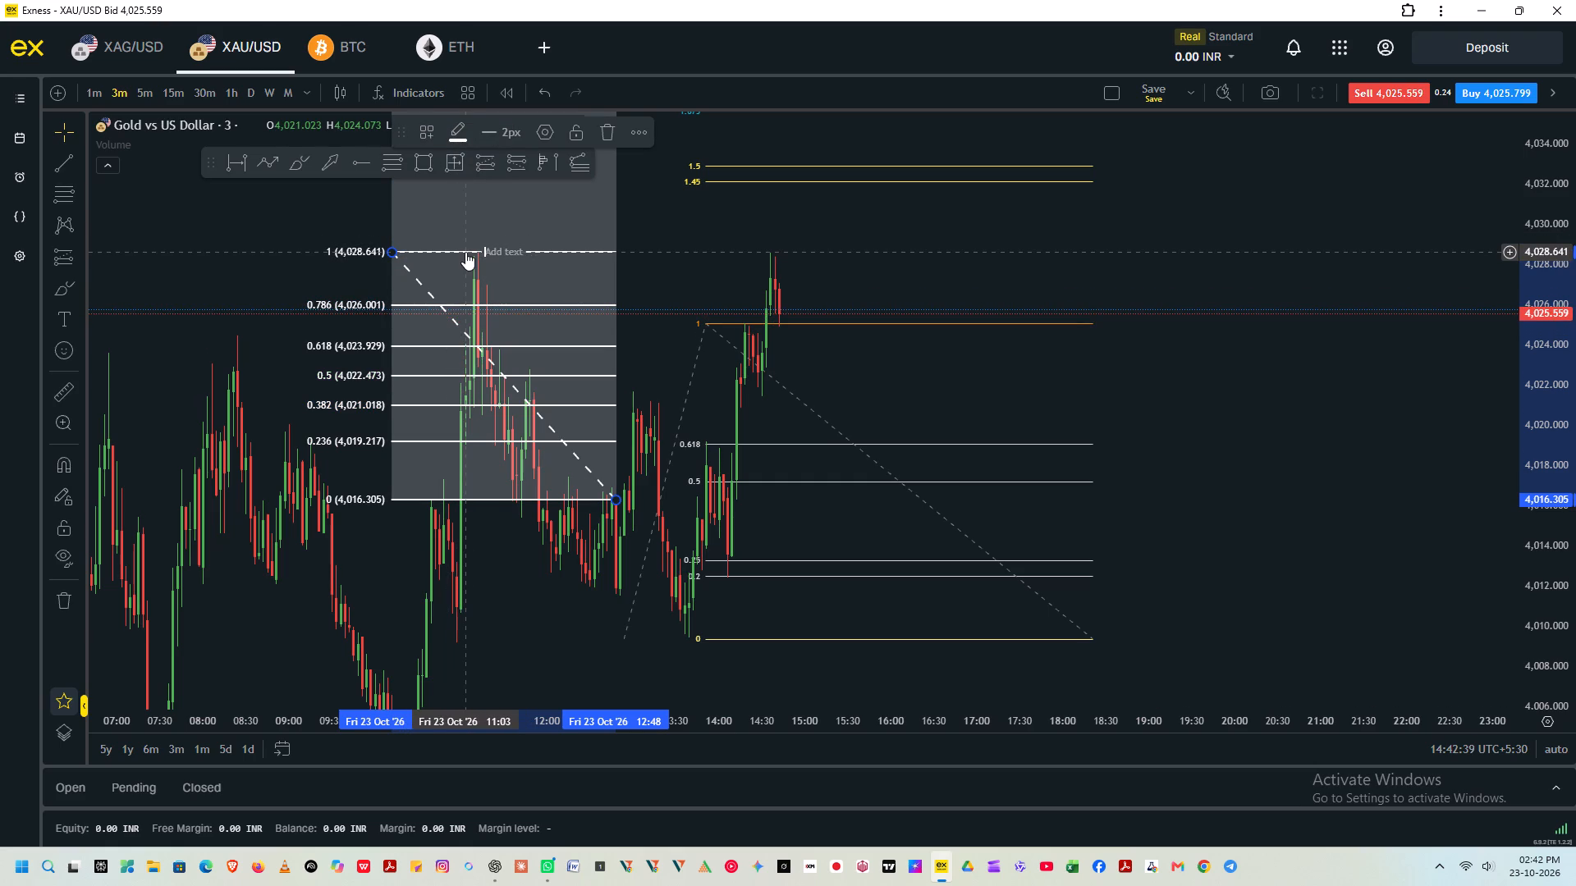
click(465, 252)
click(465, 252)
double_click(465, 252)
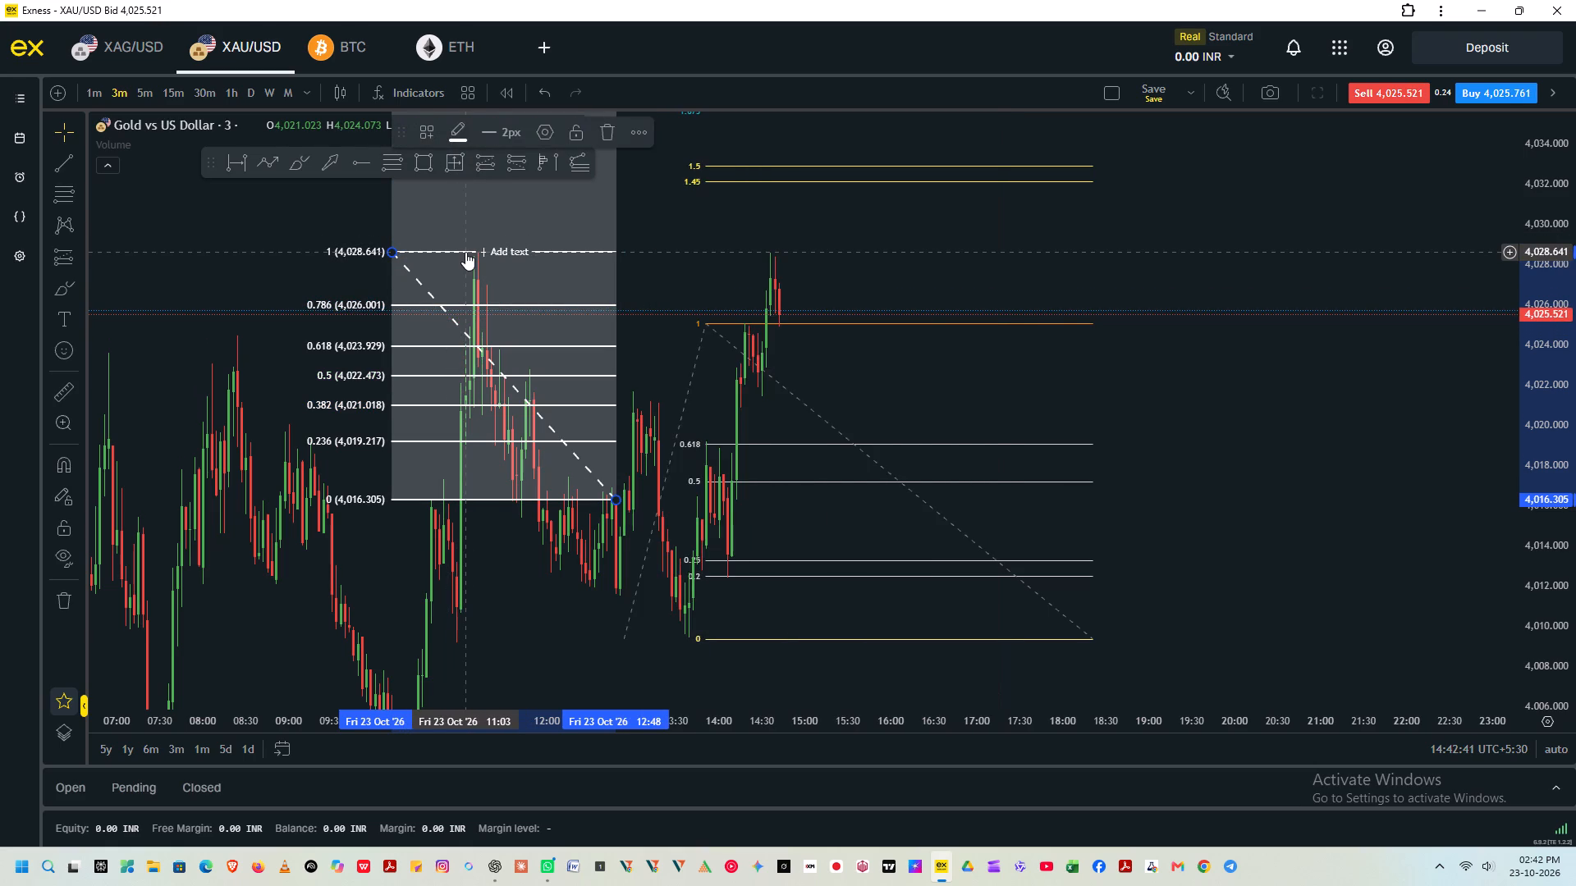
click(763, 253)
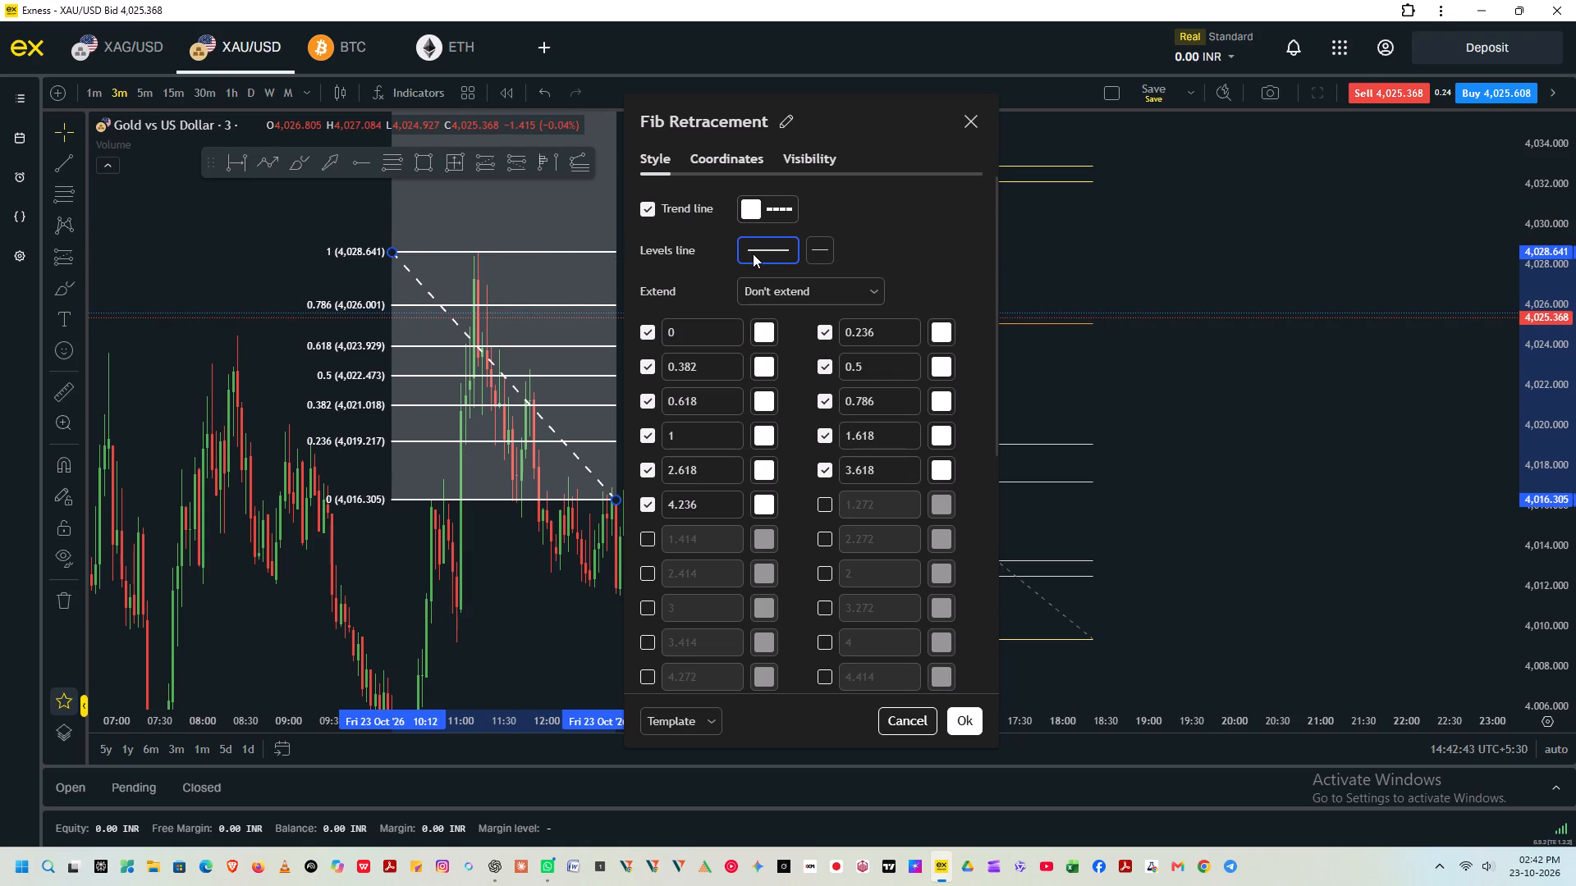
click(759, 283)
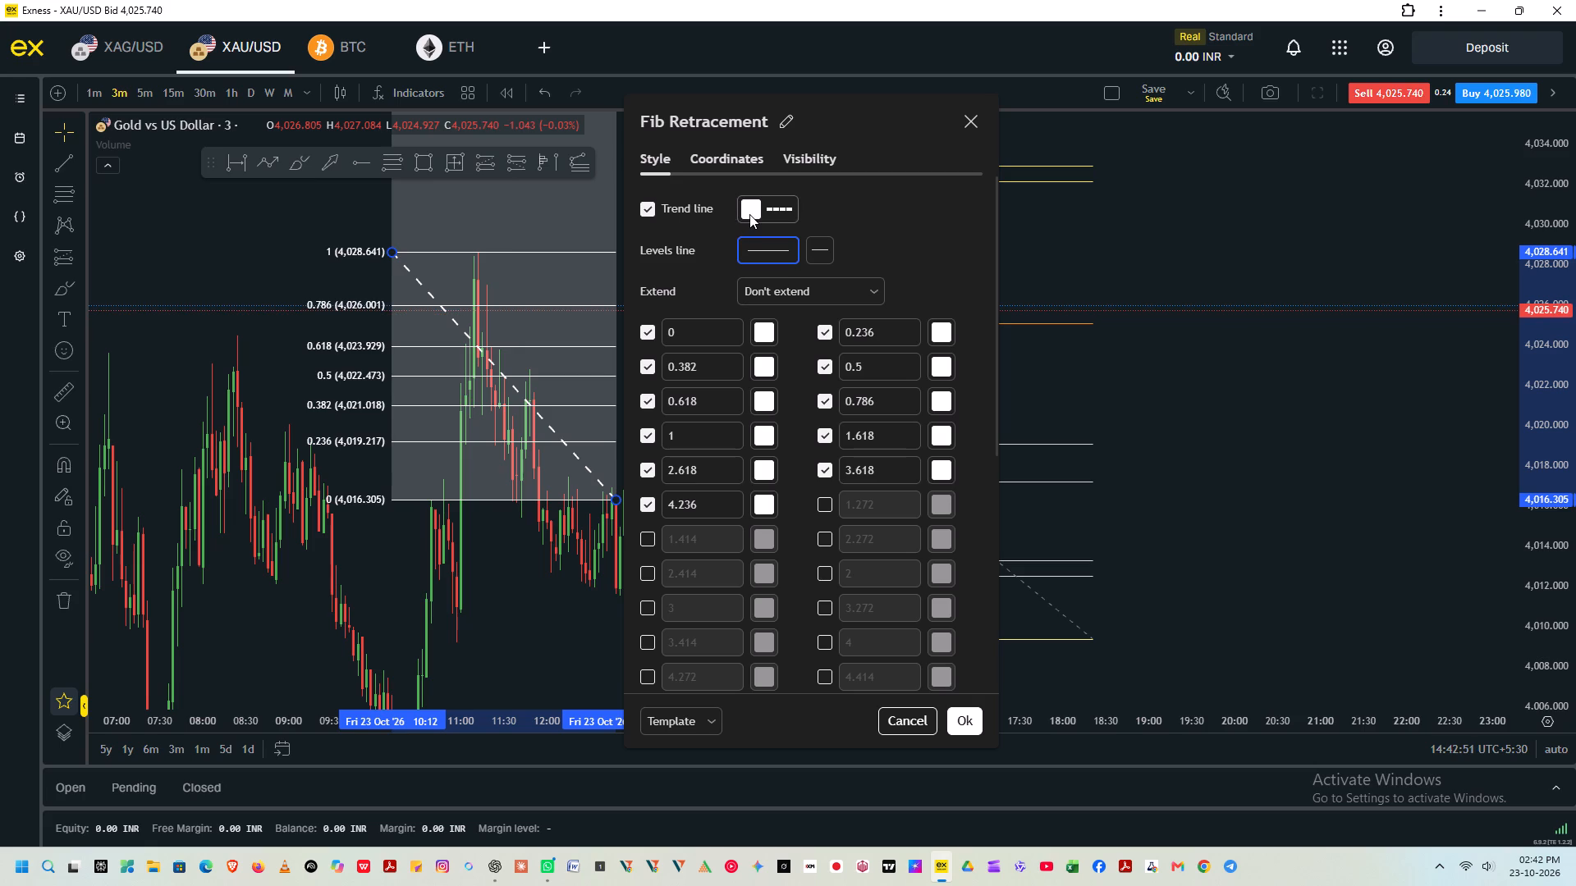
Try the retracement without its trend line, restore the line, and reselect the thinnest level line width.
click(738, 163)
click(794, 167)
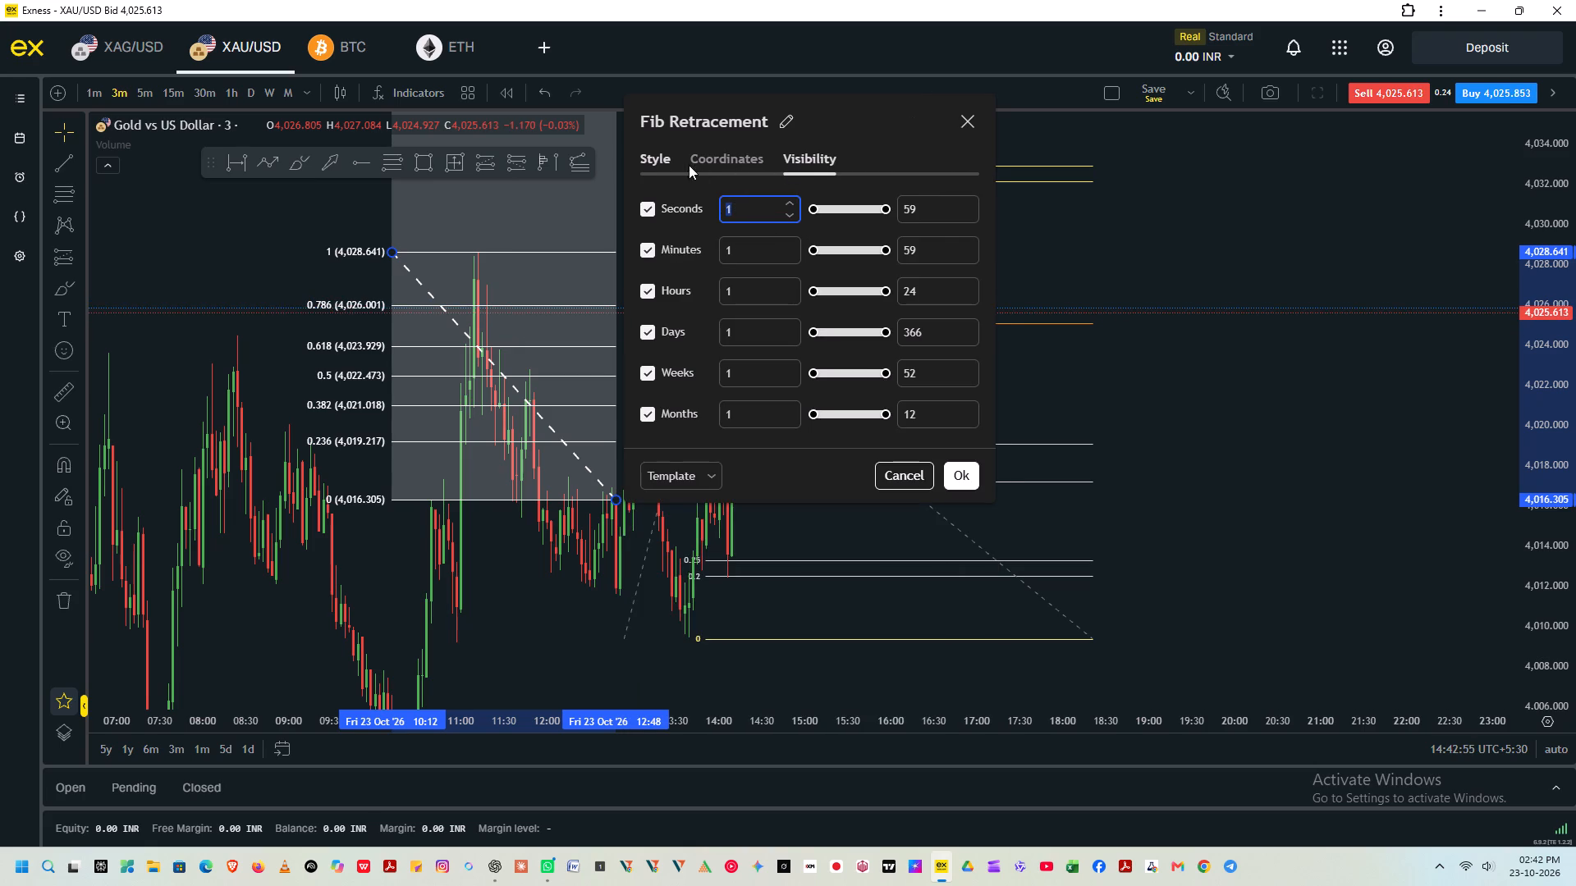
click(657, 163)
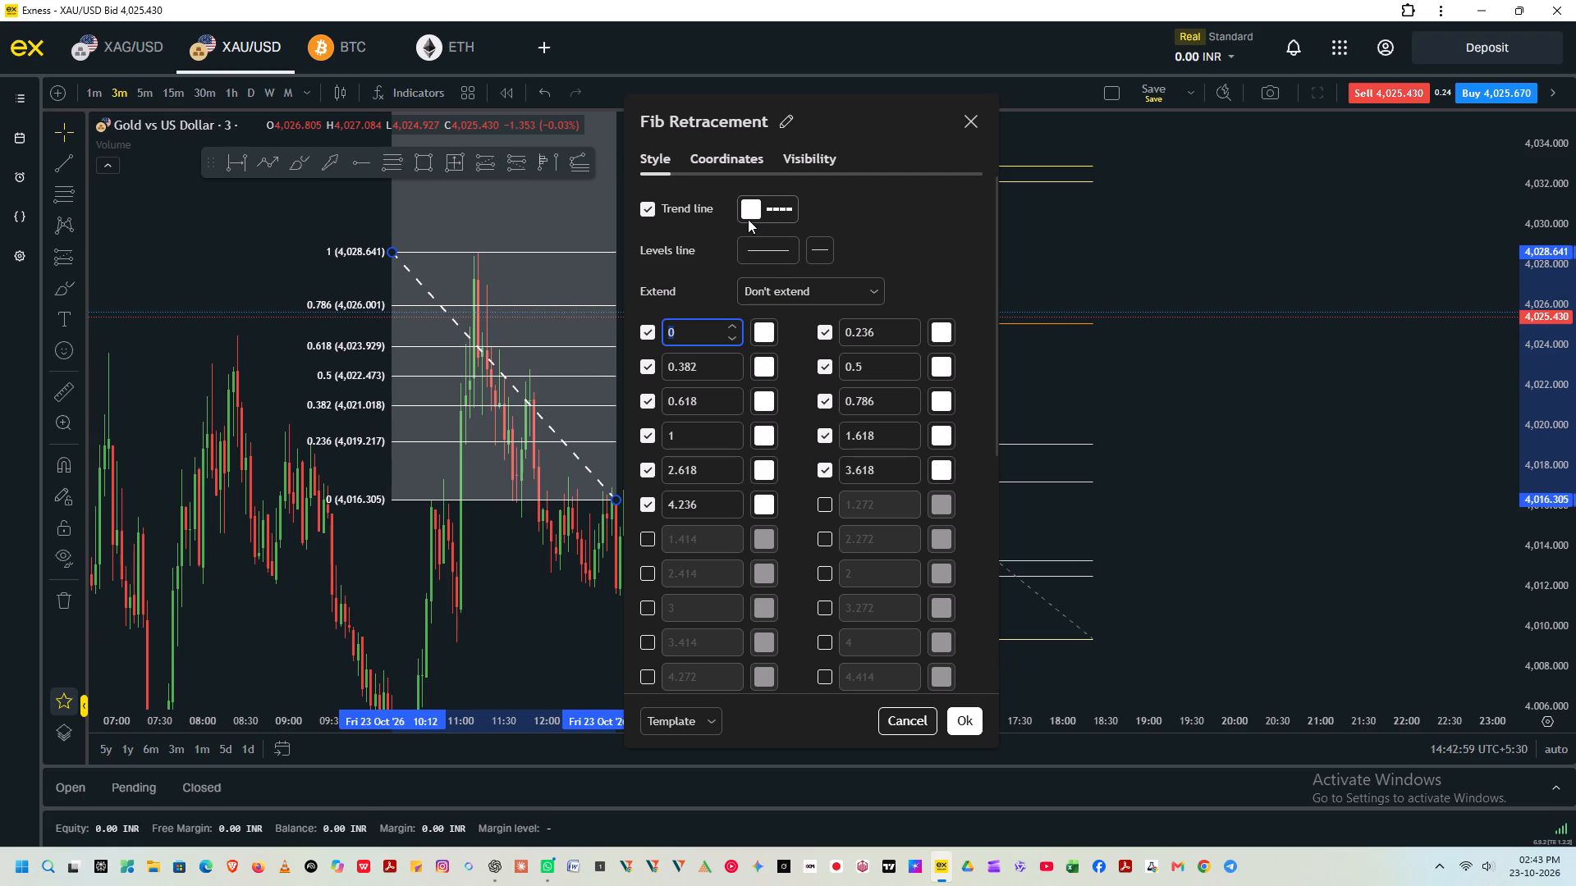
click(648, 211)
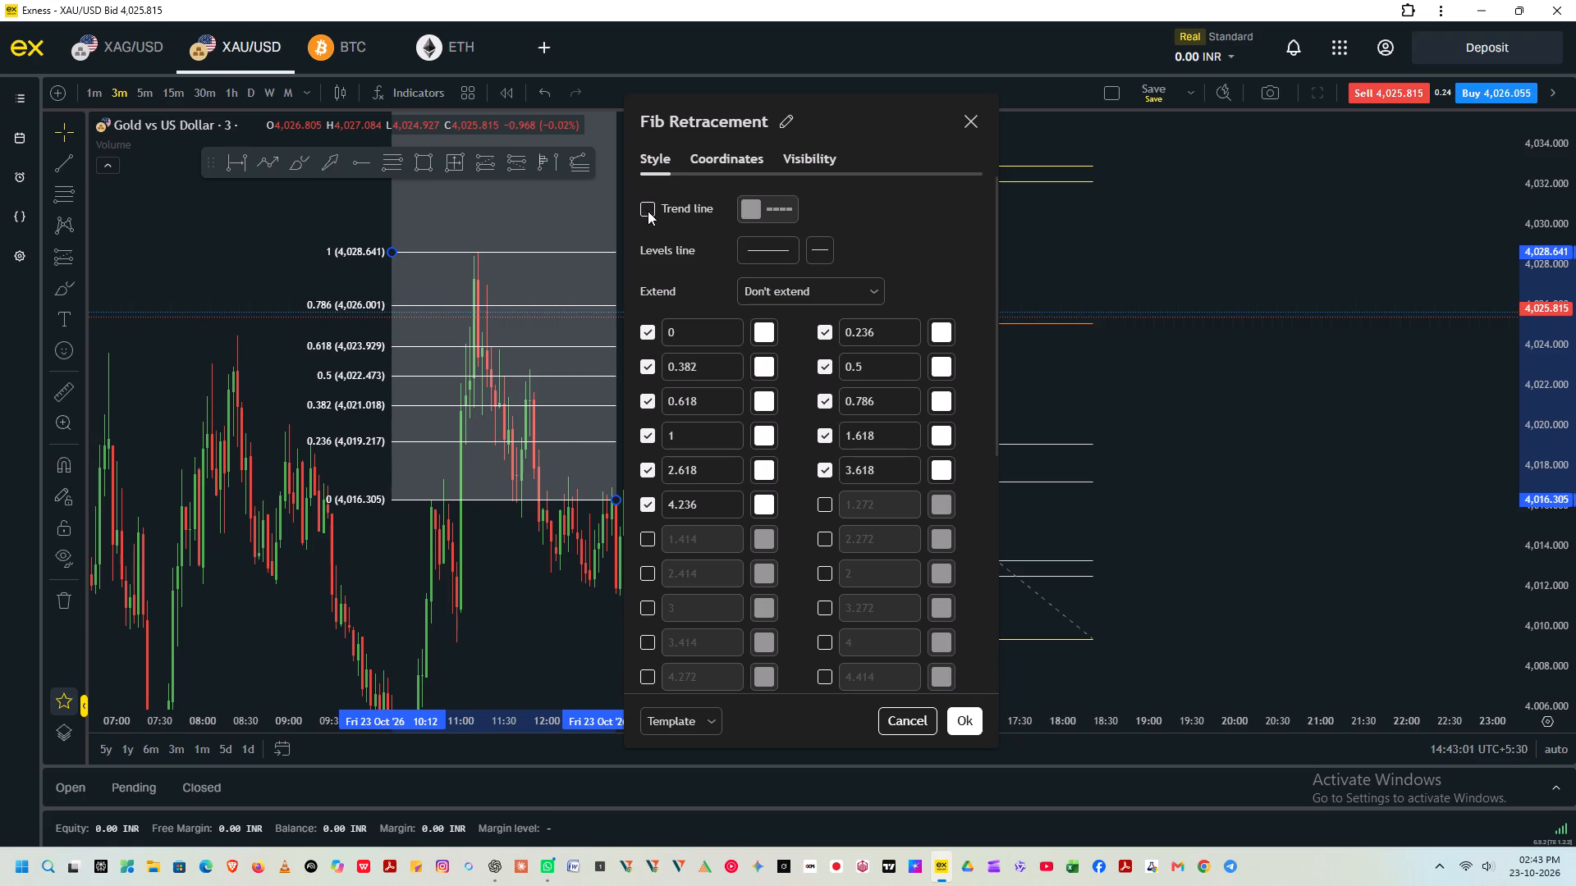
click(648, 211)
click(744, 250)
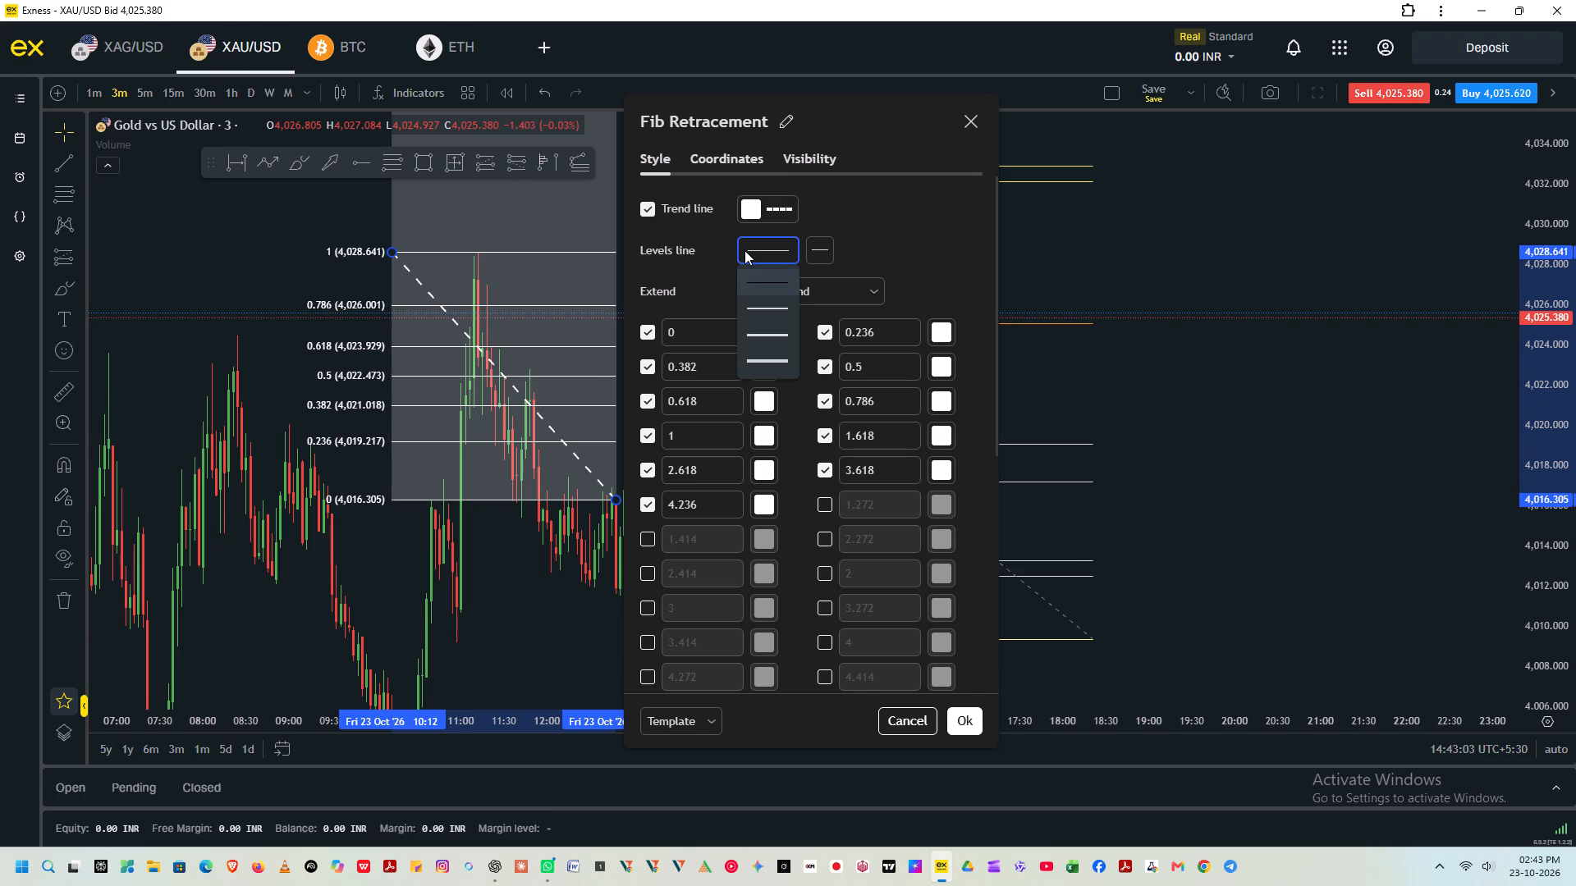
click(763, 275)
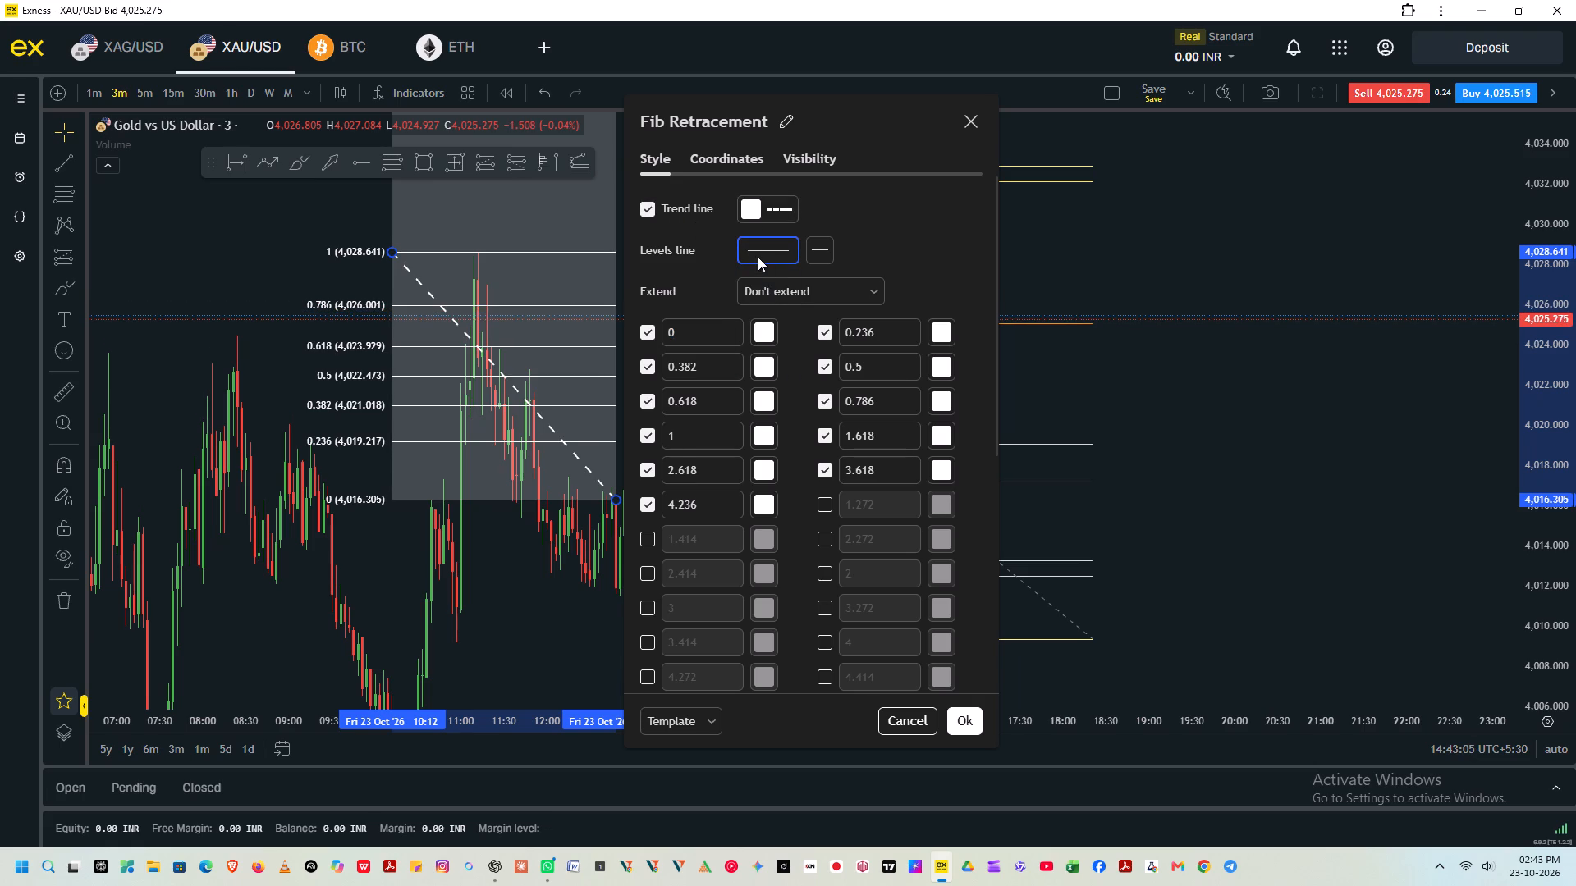
Reduce the Fib retracement's background opacity to zero and apply the settings.
scroll(827, 672, down, 5)
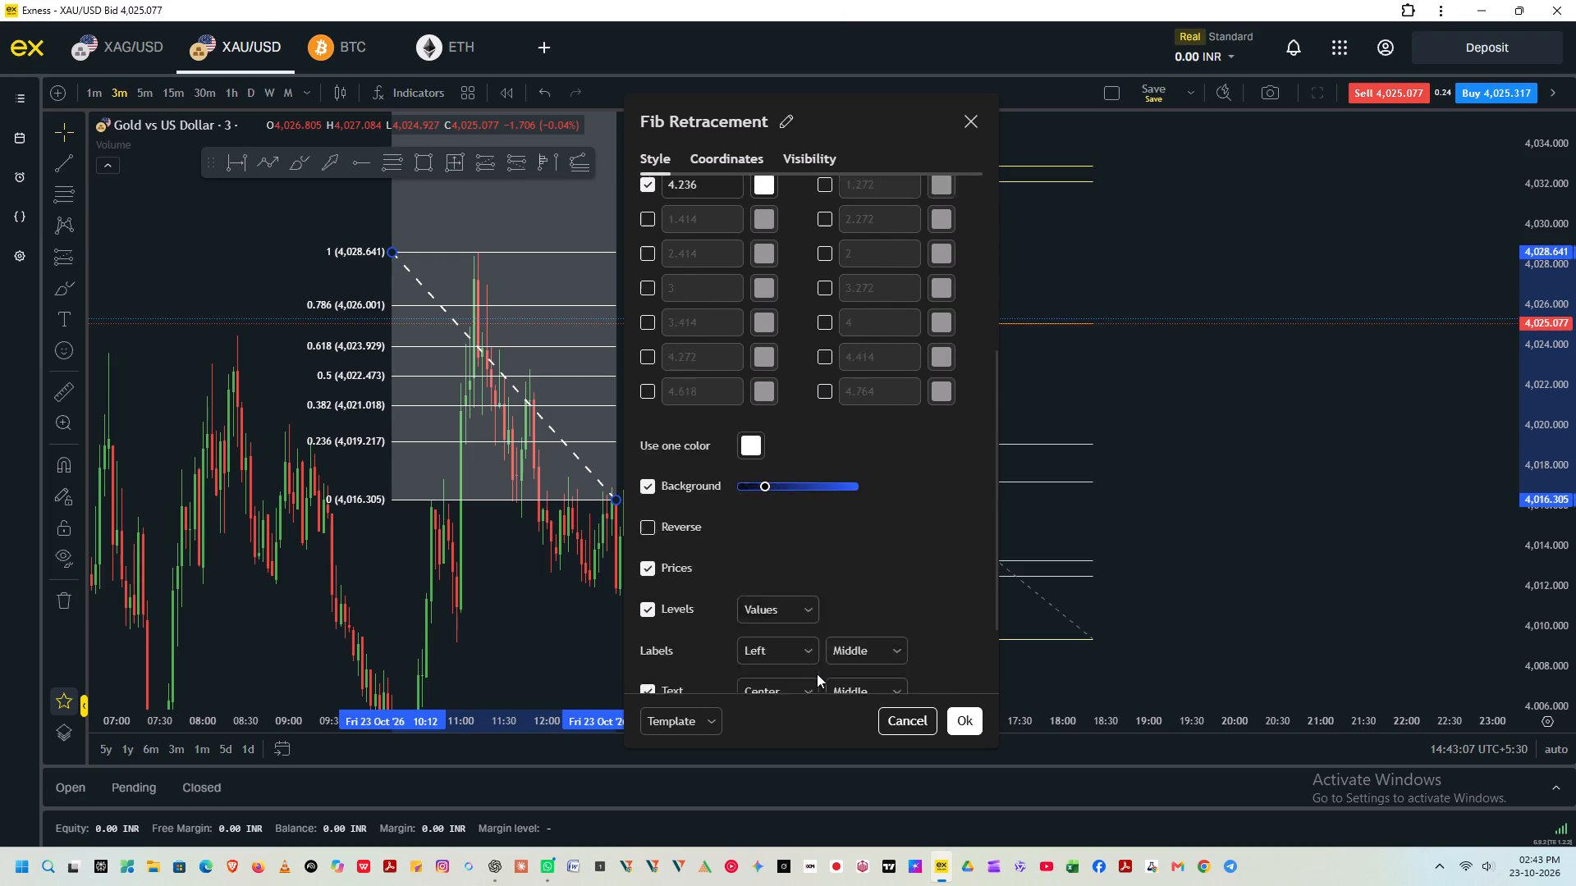
drag(758, 395, 723, 396)
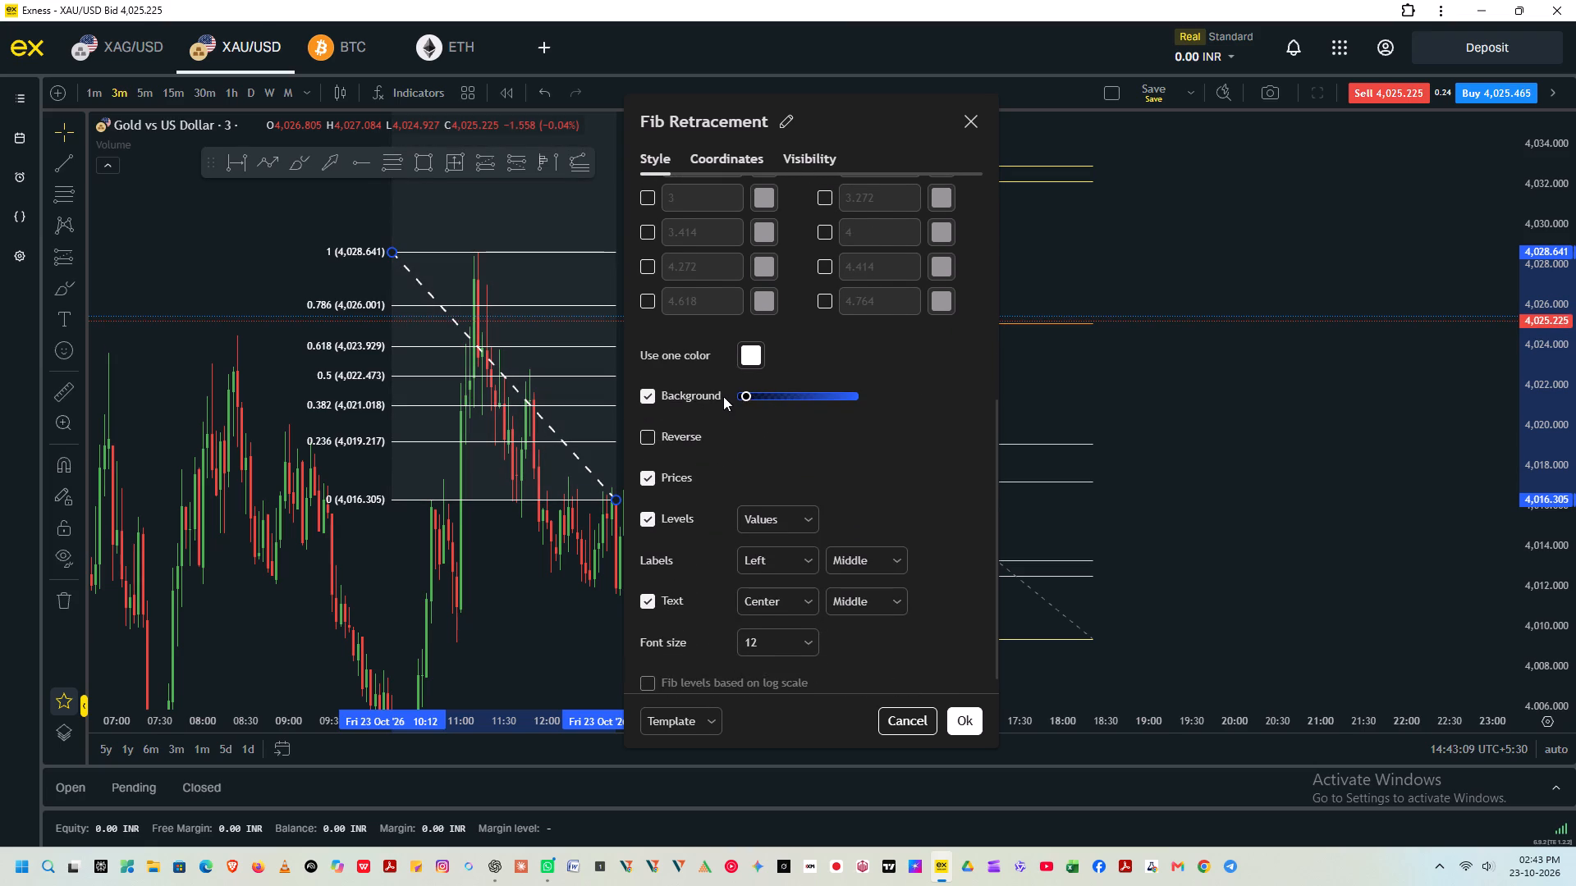
drag(723, 396, 738, 396)
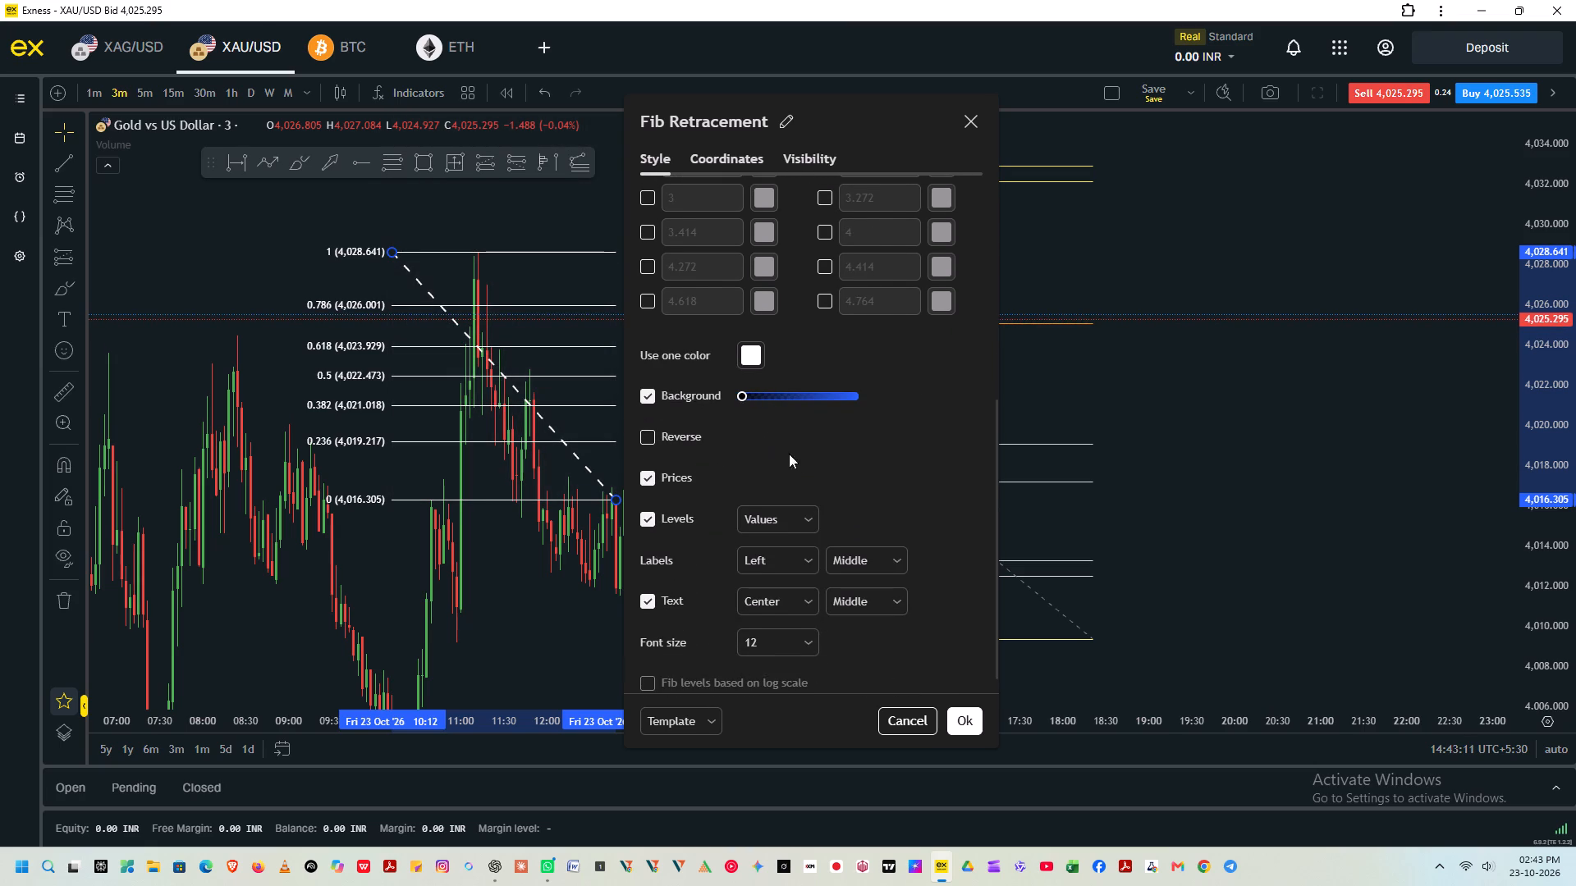
click(961, 724)
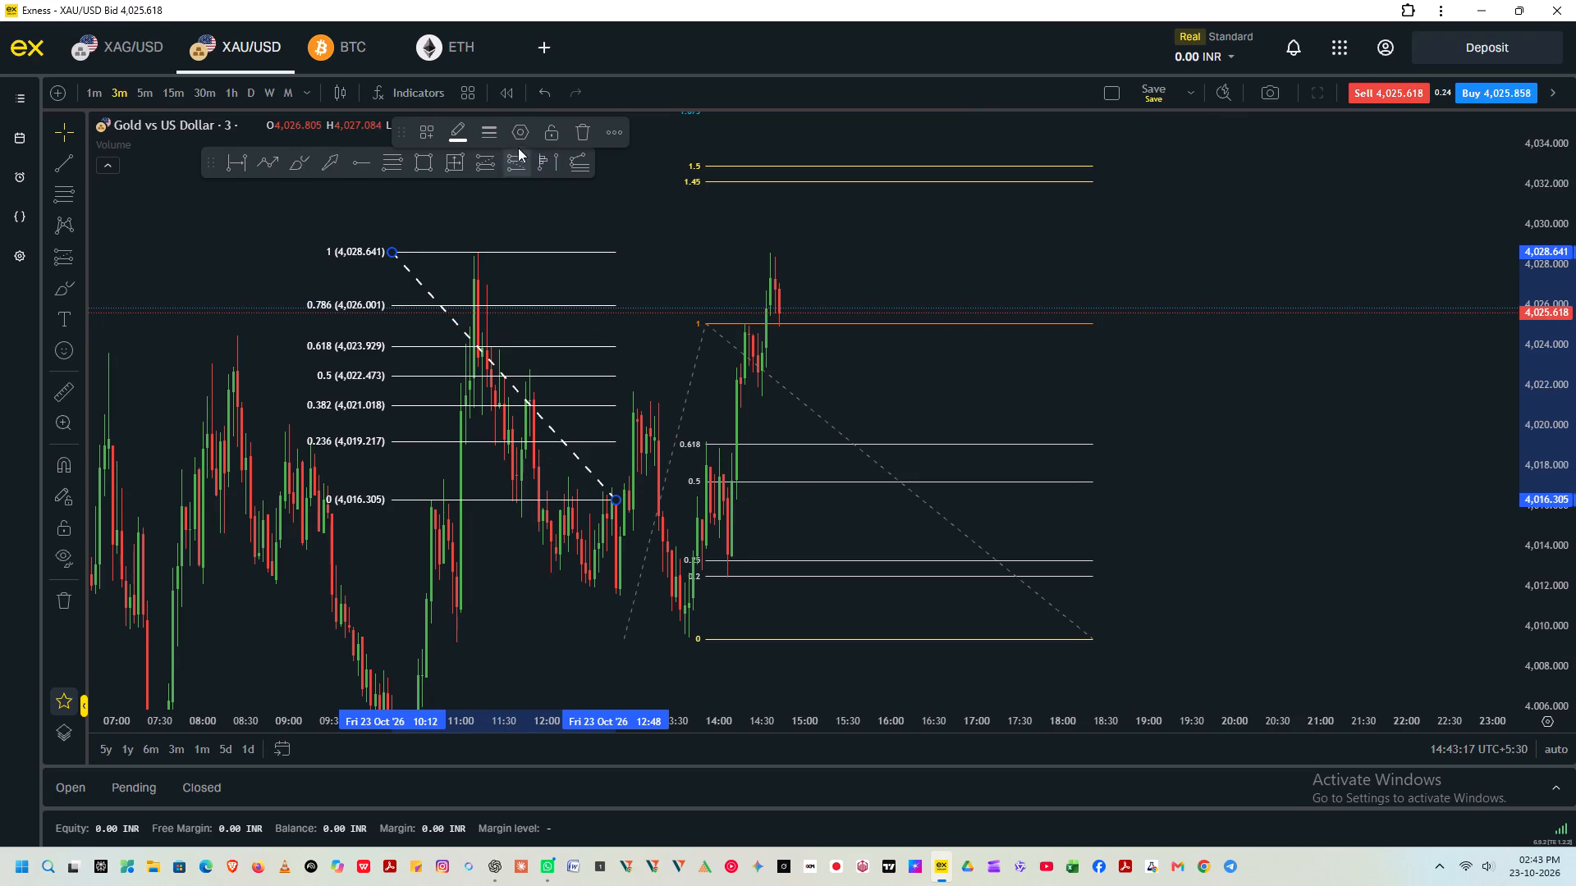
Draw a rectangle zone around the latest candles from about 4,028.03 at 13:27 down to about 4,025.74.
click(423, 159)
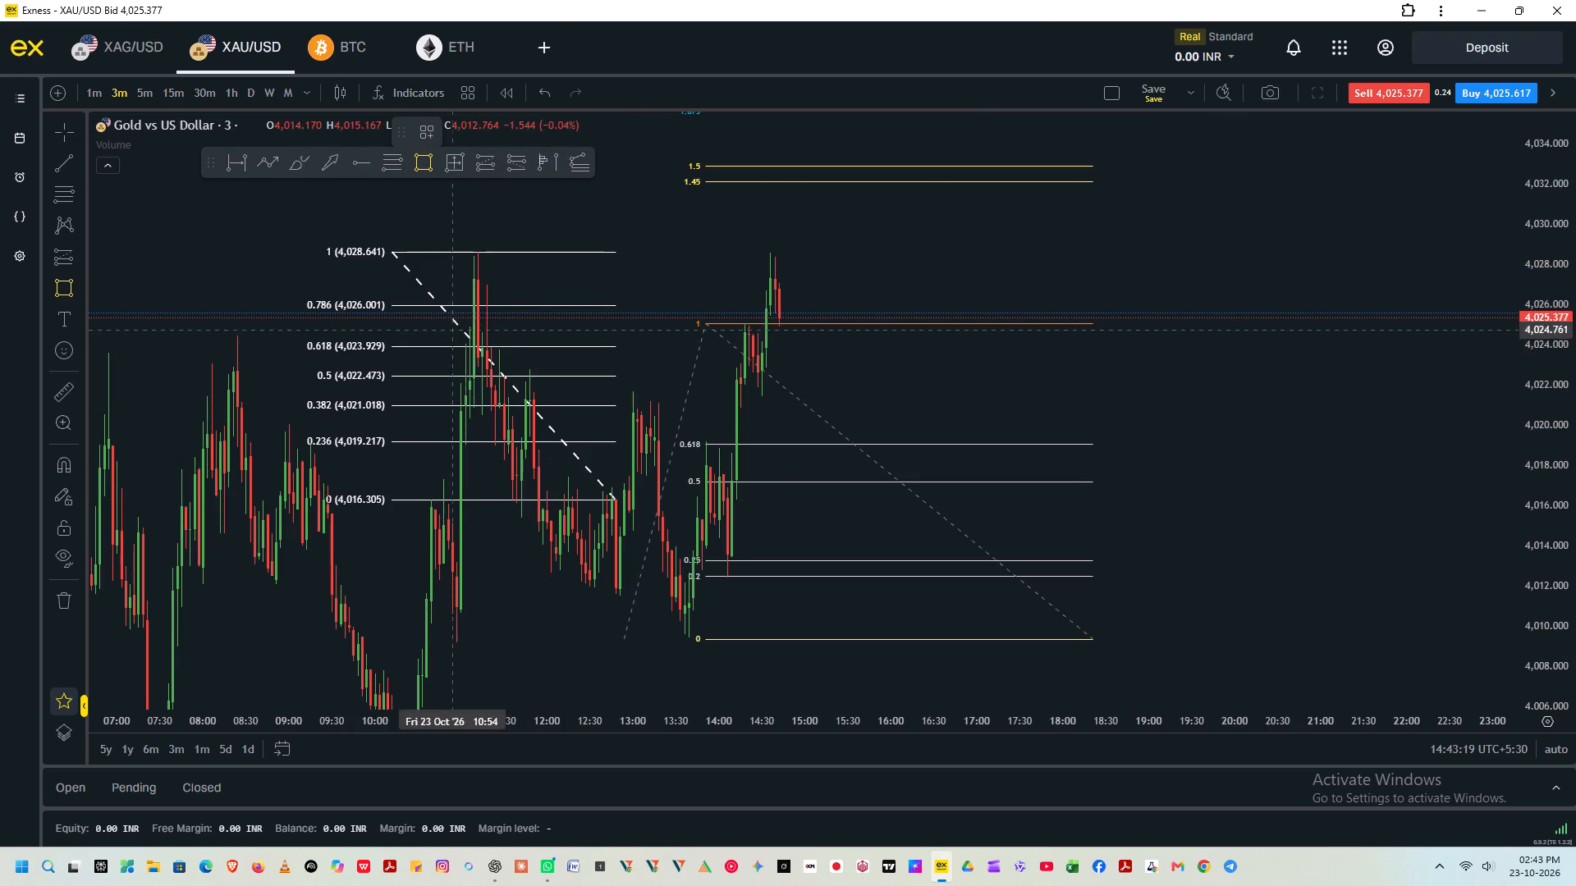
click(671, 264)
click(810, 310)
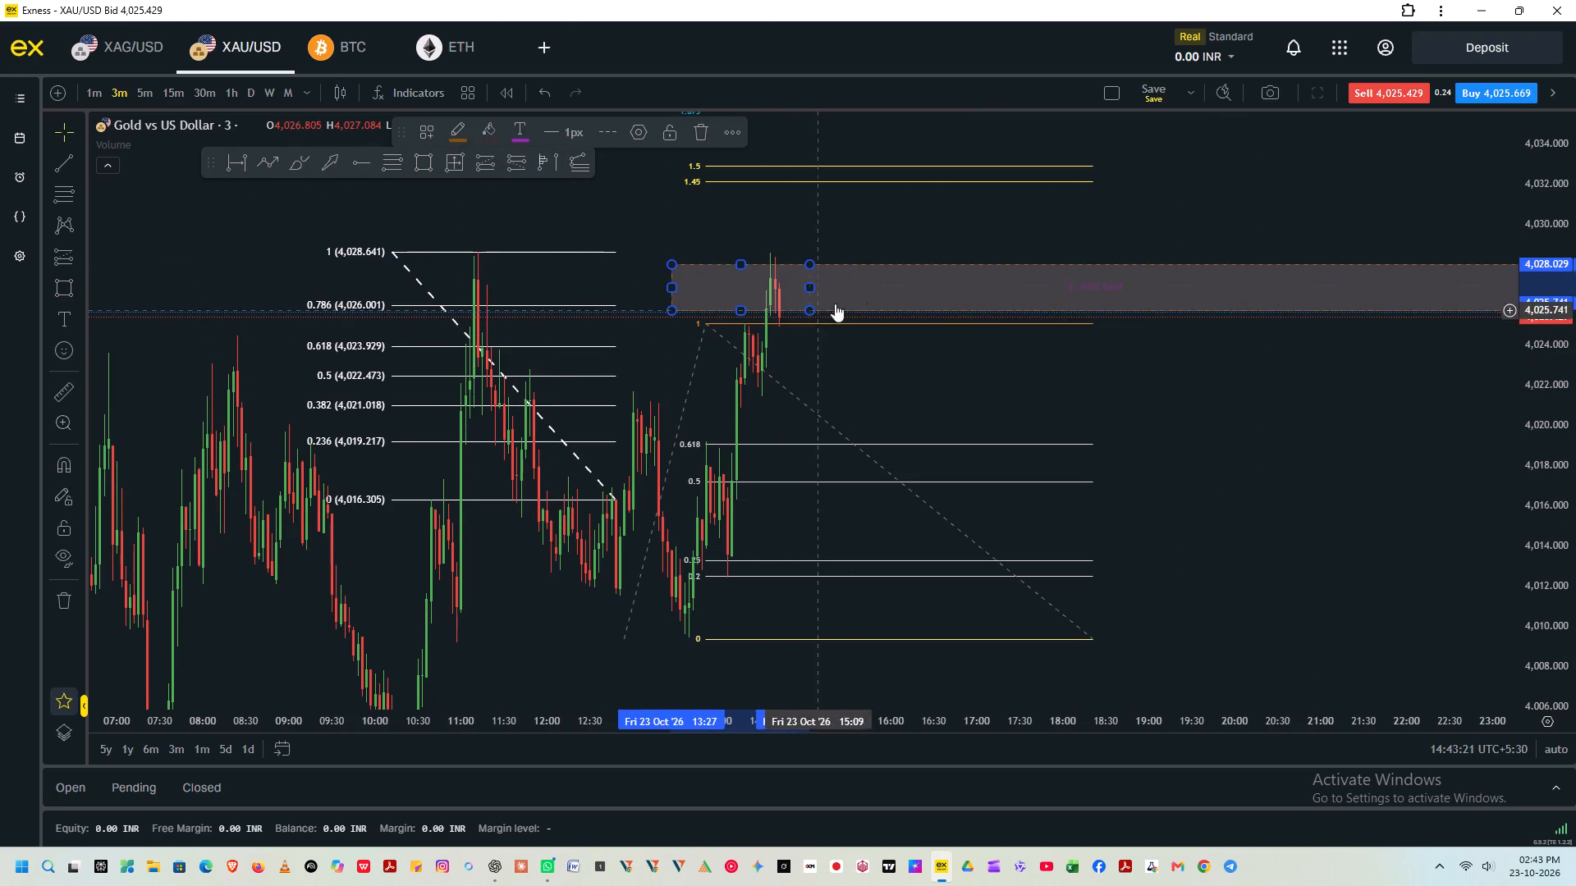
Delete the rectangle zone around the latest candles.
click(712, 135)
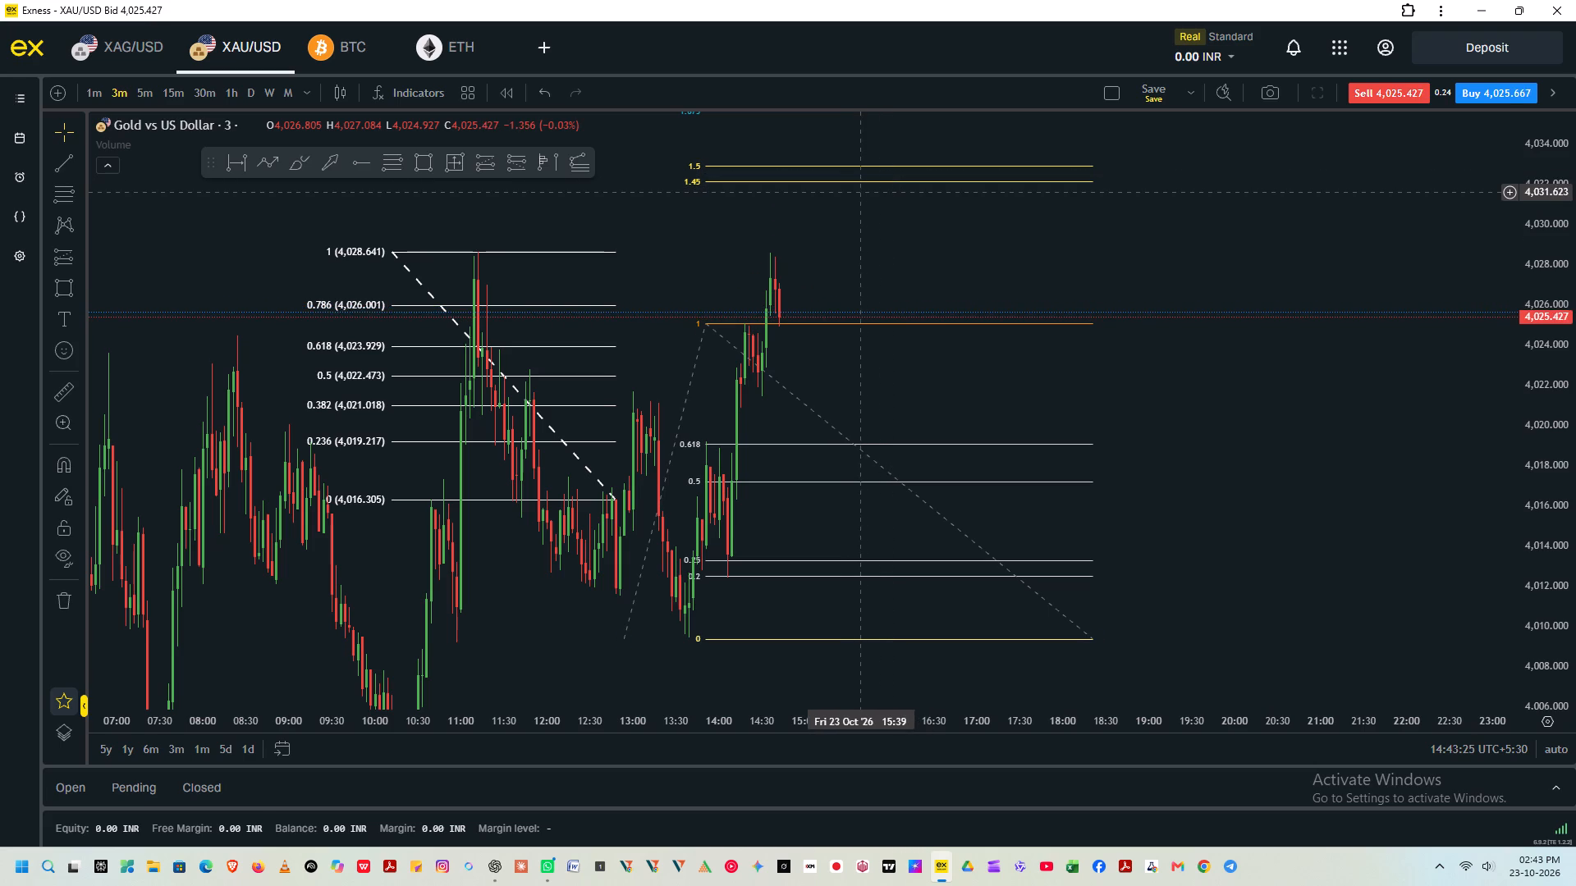
Delete the Fib extension drawn over the latest upswing.
click(861, 184)
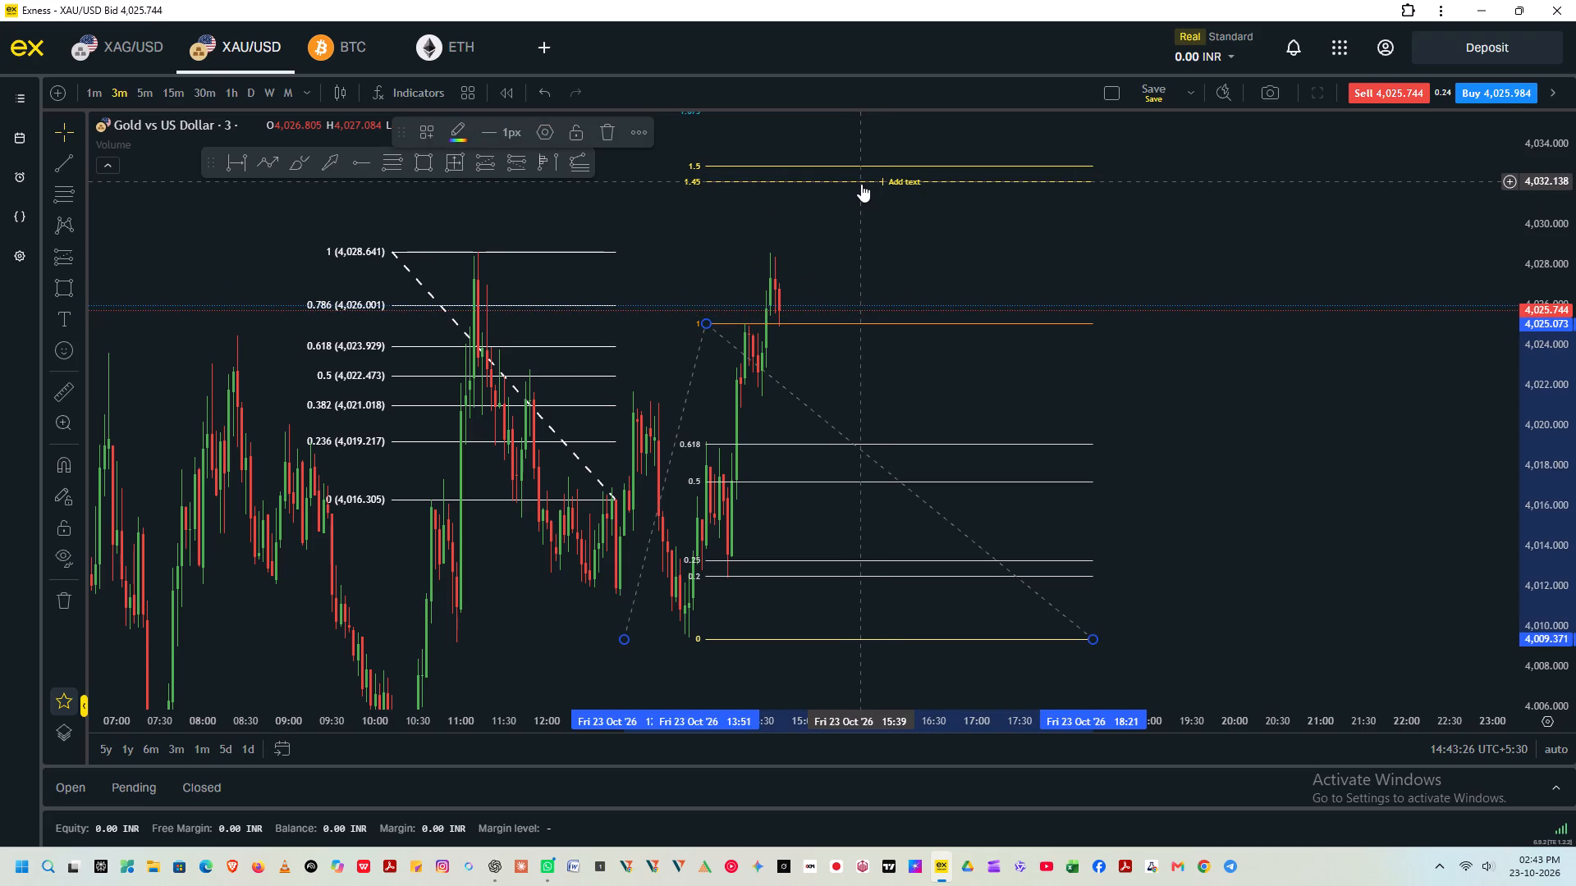
key(Delete)
Turn off the price display on the white Fib retracement so its labels show only the level values.
drag(818, 409, 1042, 550)
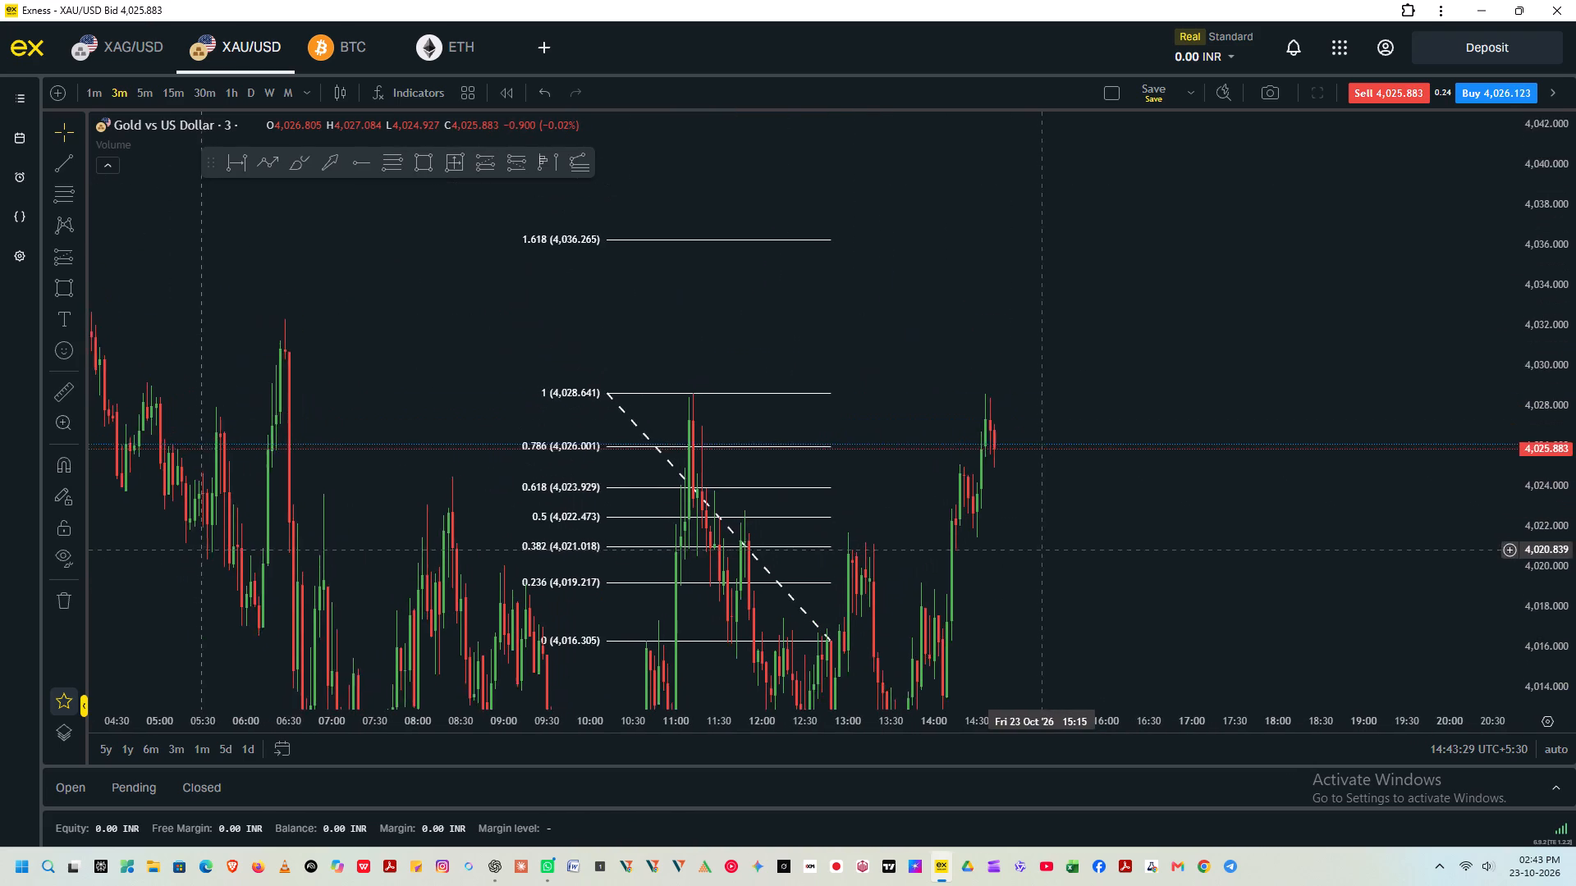
drag(1042, 550, 943, 469)
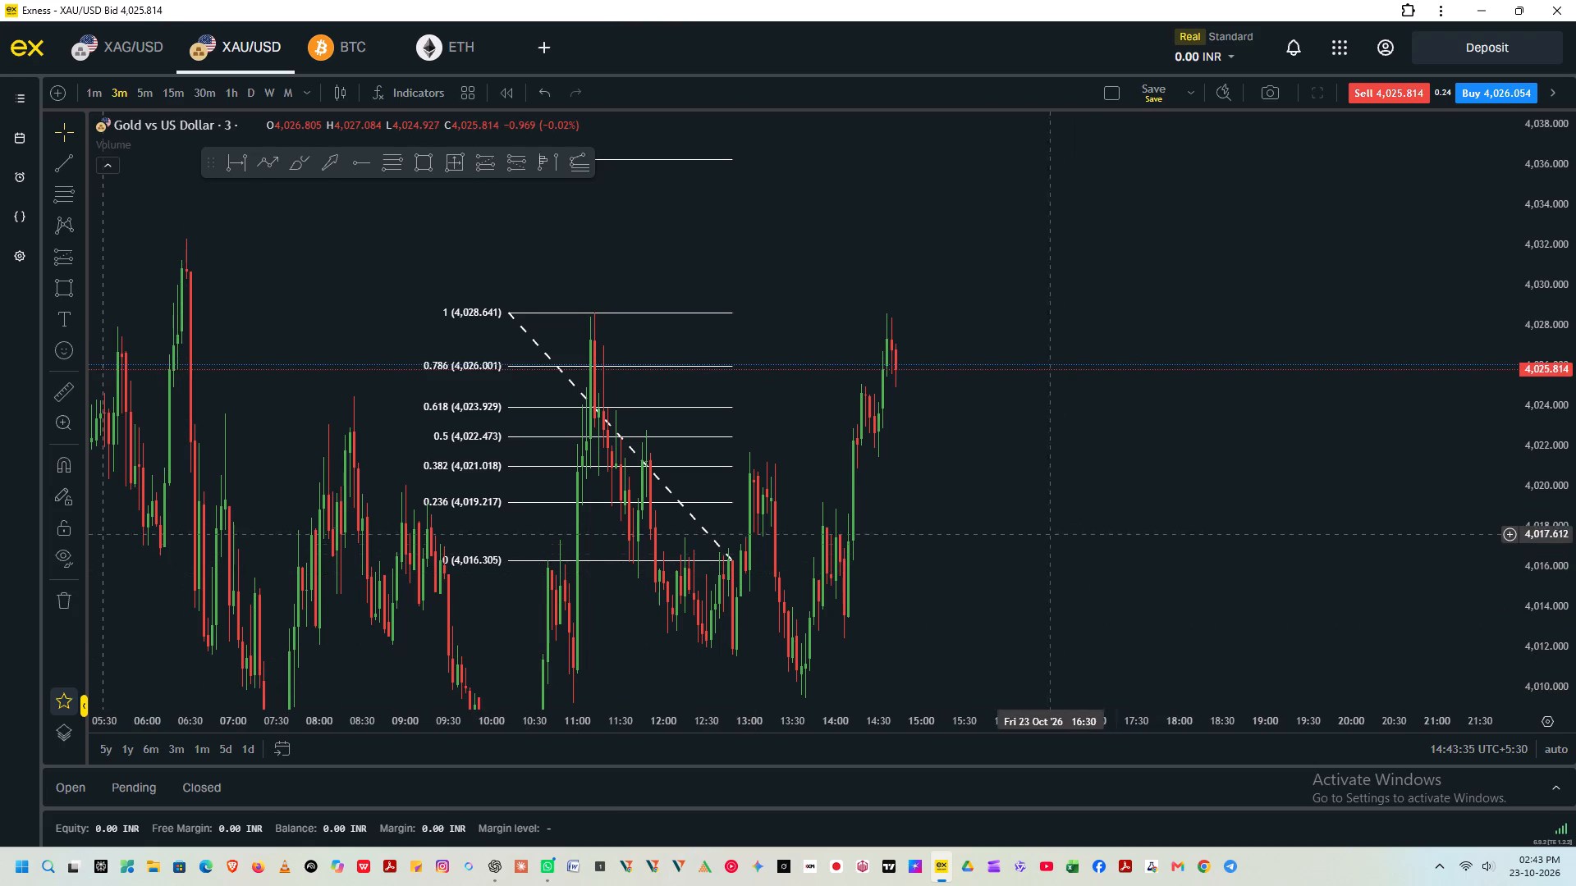
double_click(540, 368)
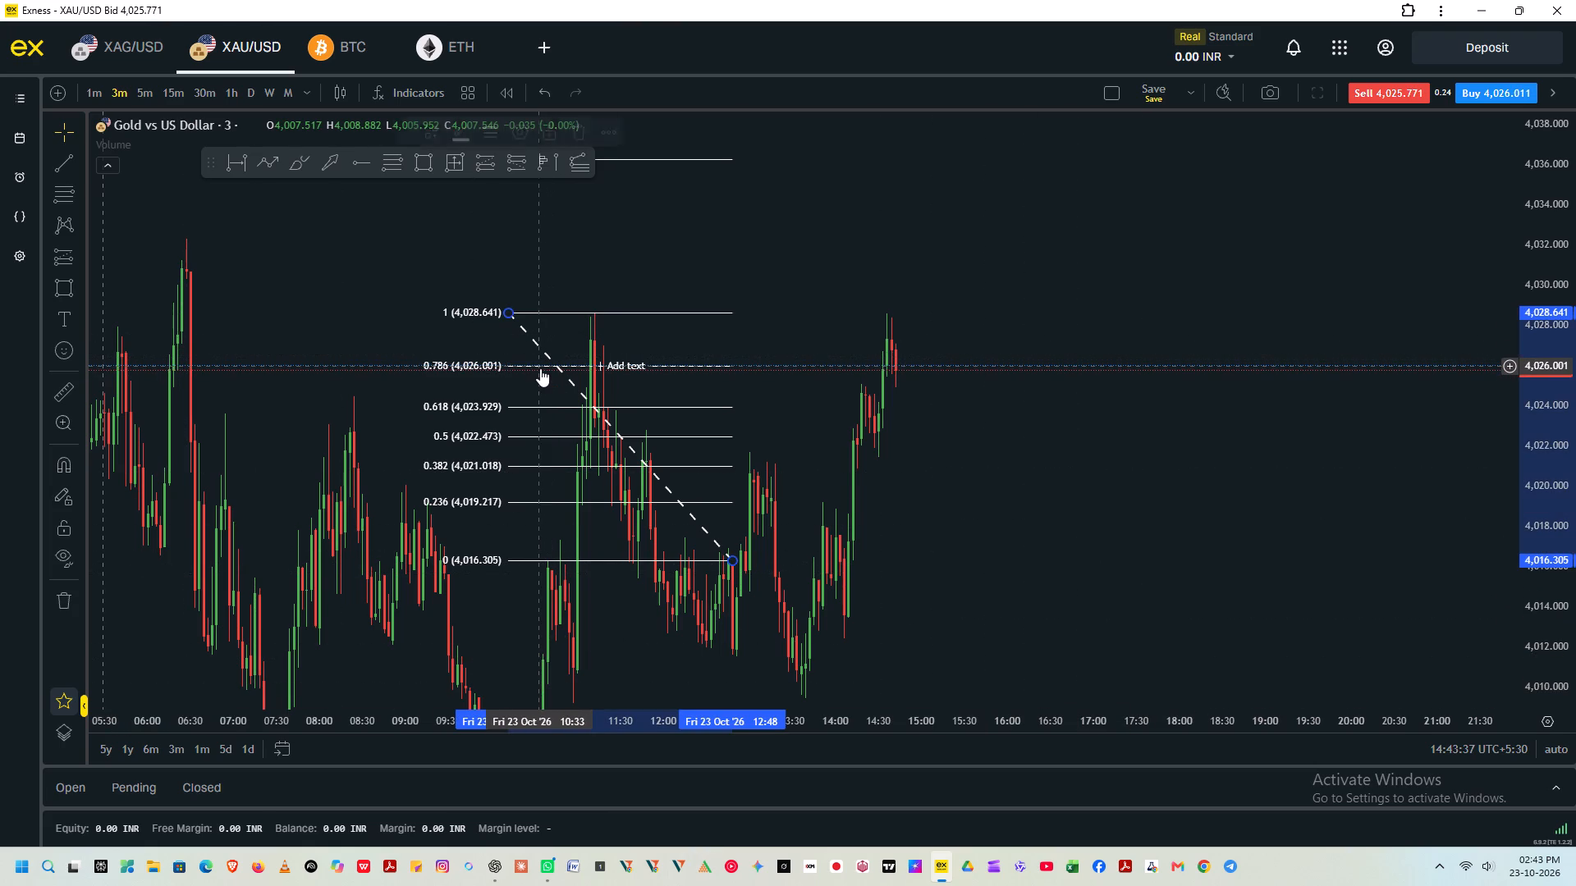
triple_click(540, 368)
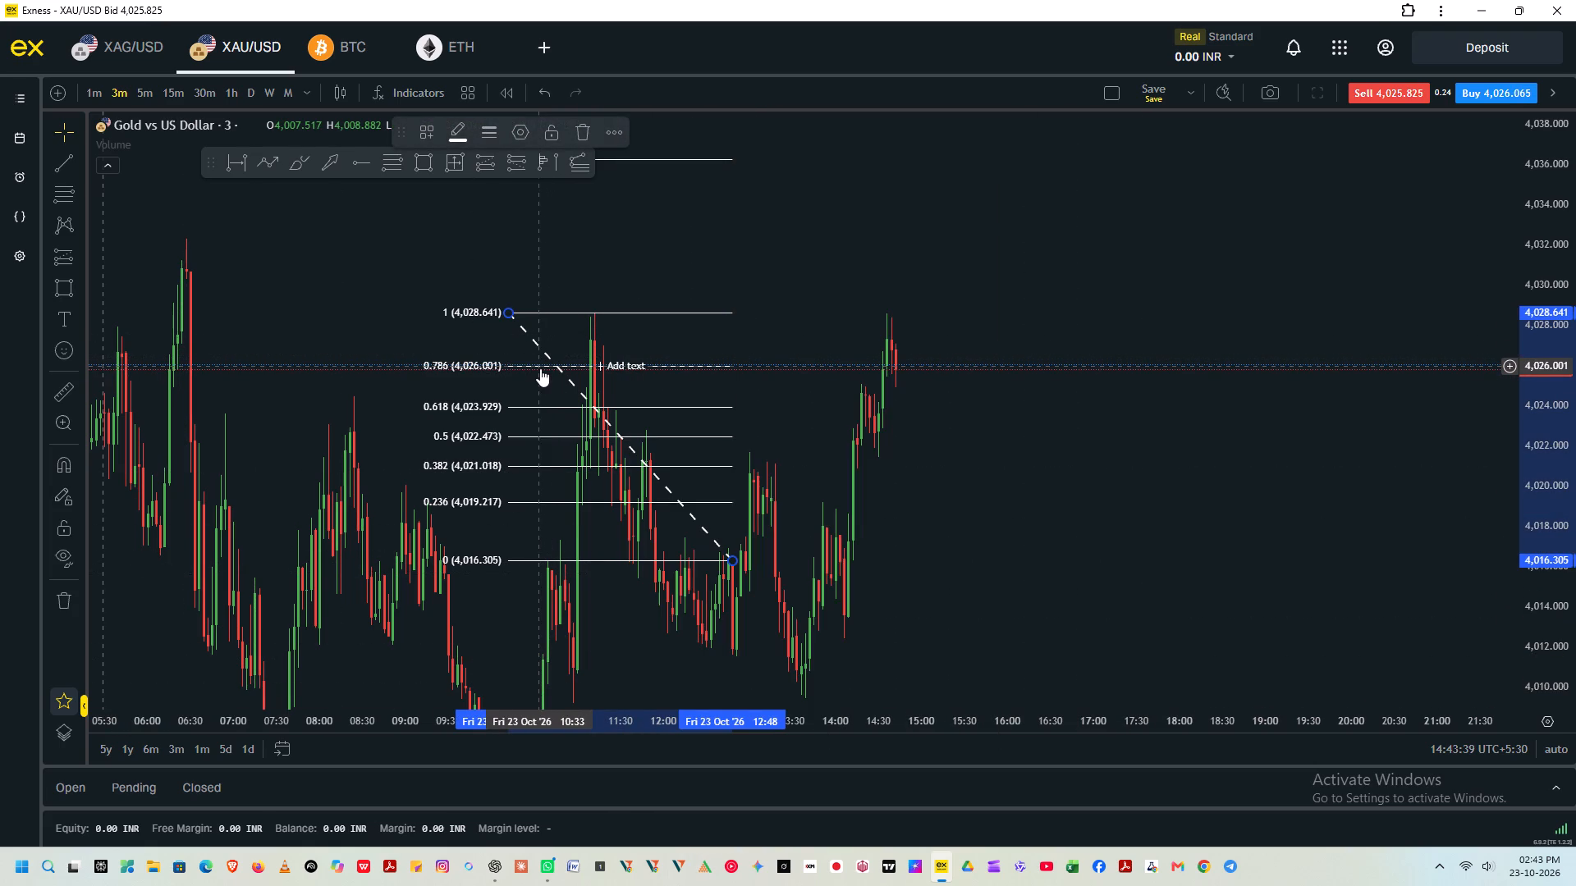
double_click(540, 368)
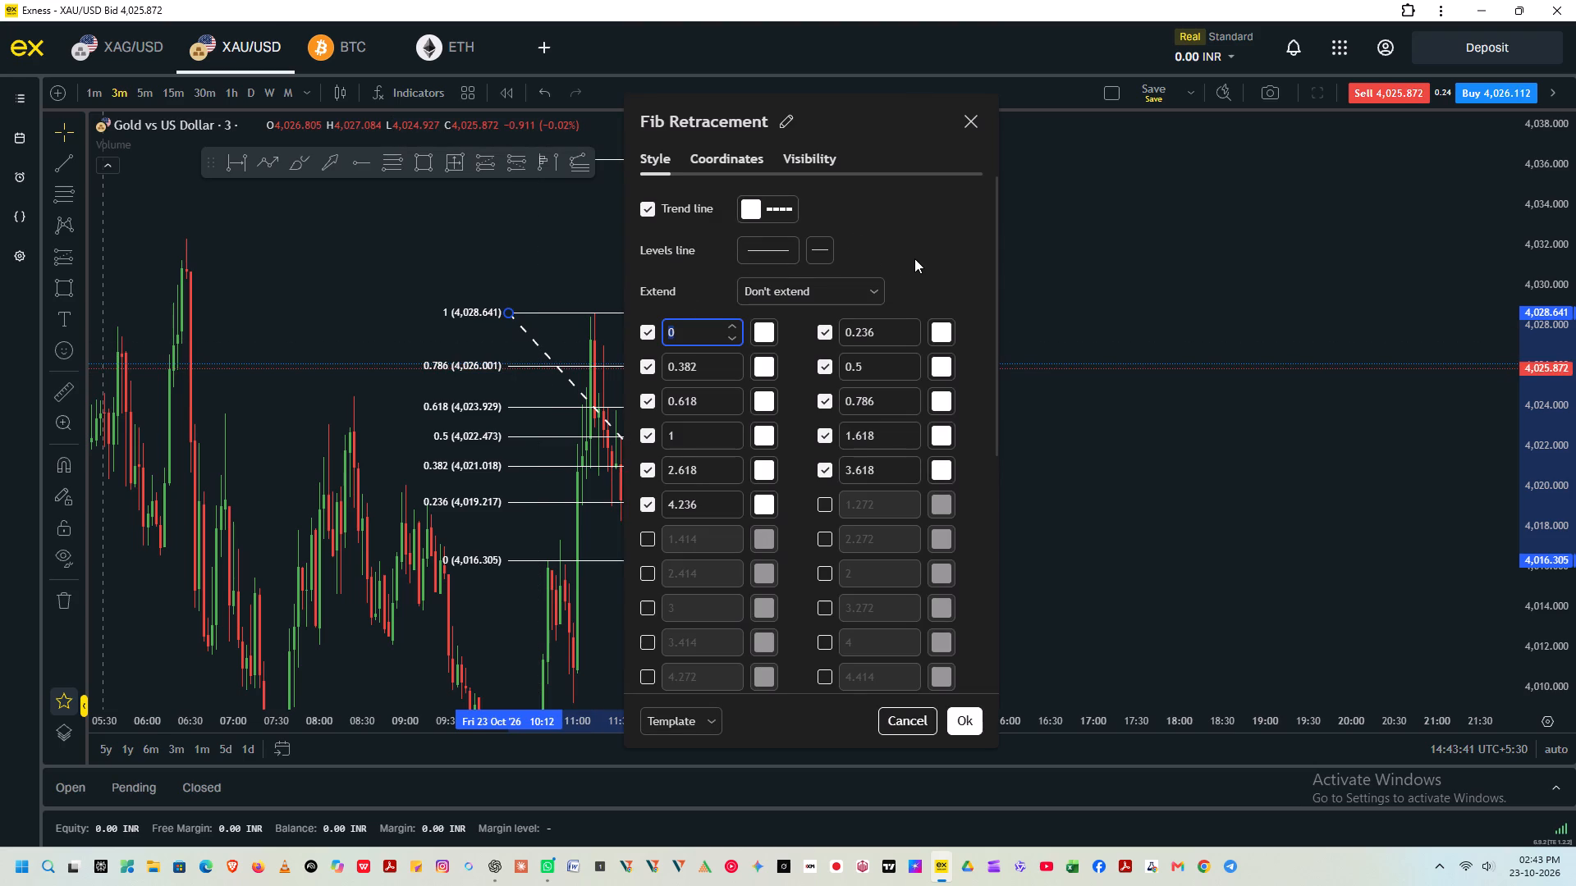
click(916, 257)
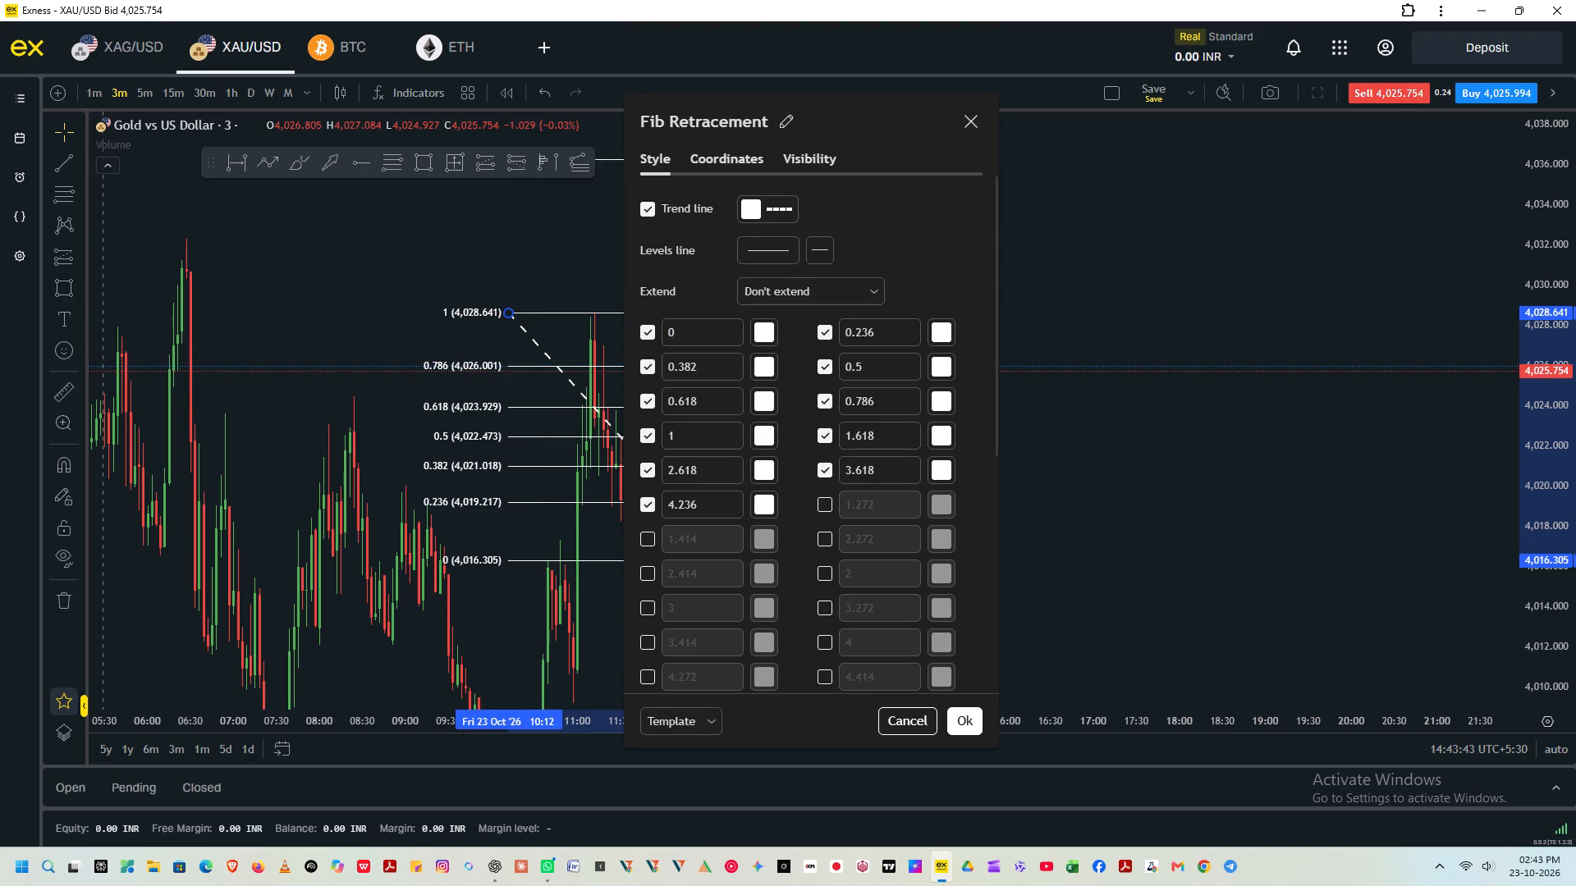
scroll(857, 237, down, 2)
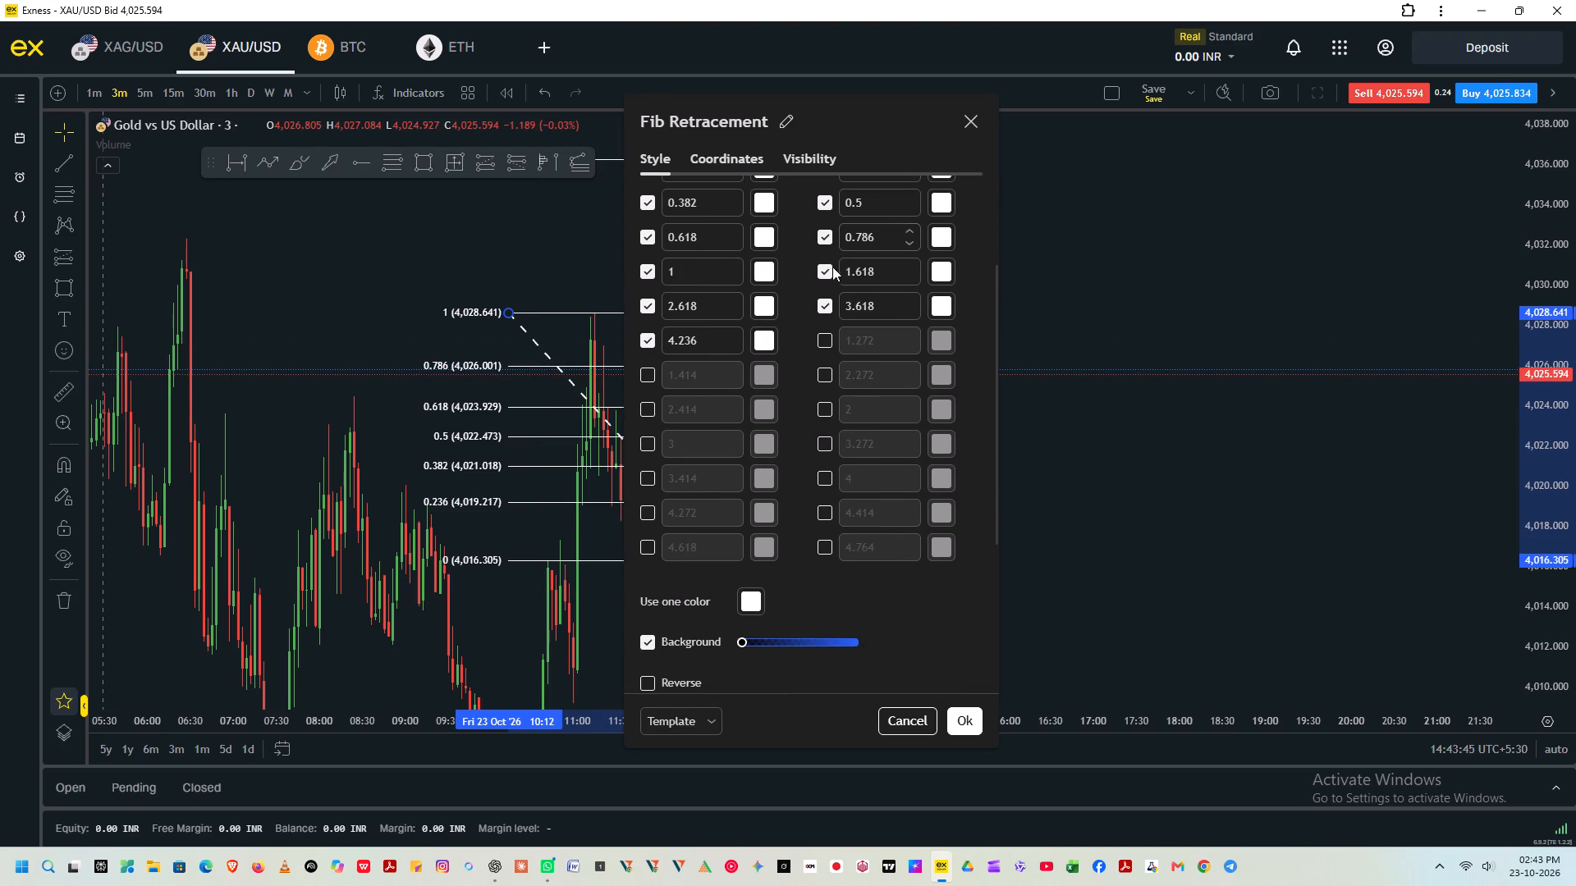
scroll(891, 646, down, 3)
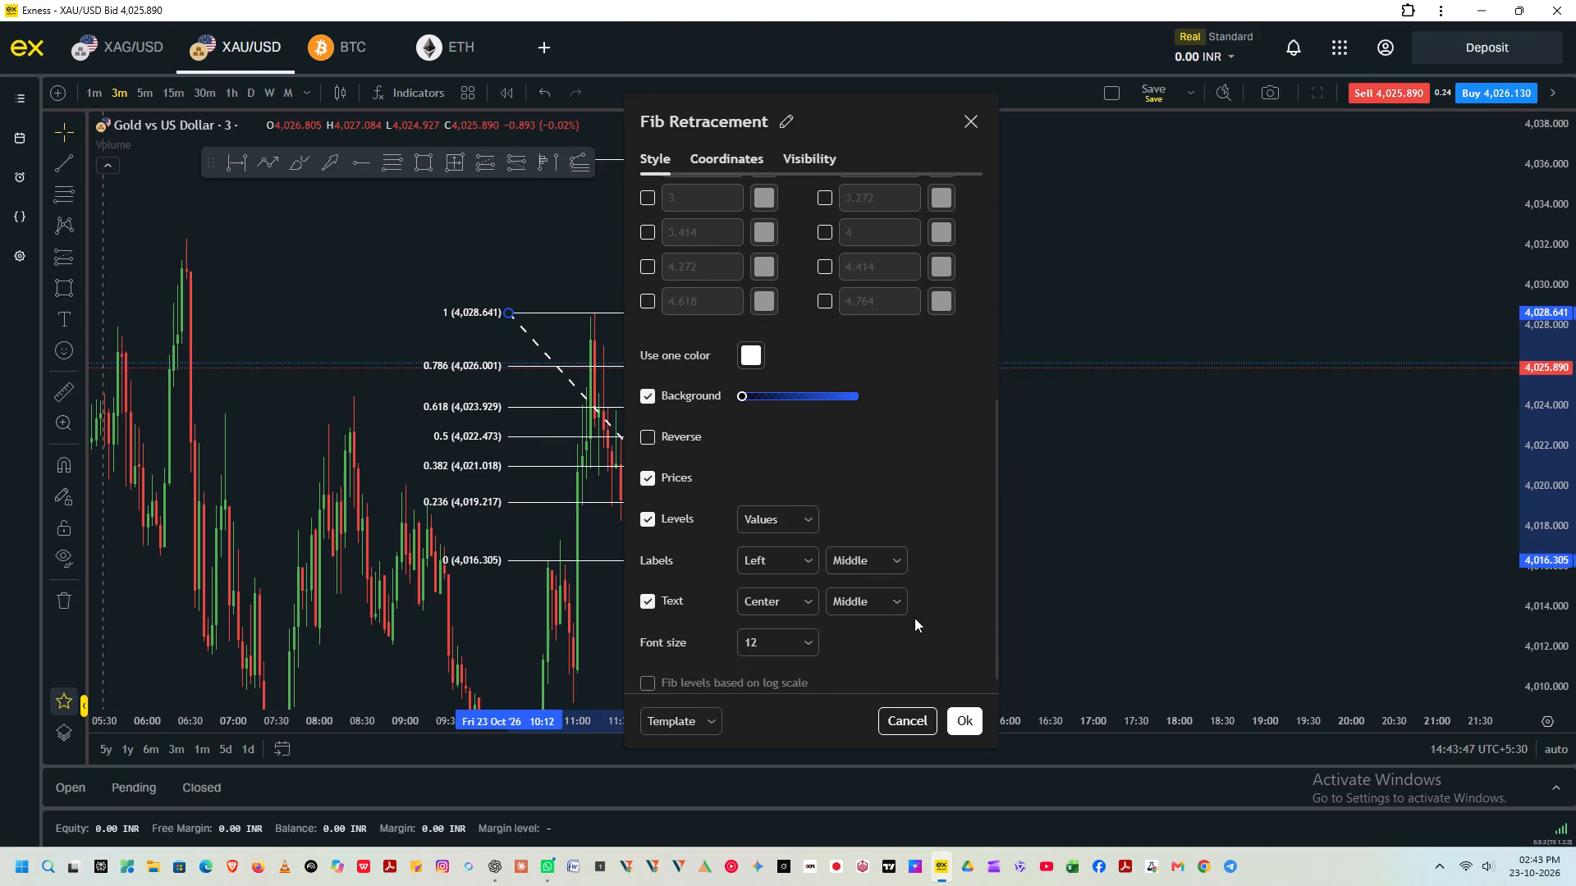
scroll(914, 618, down, 1)
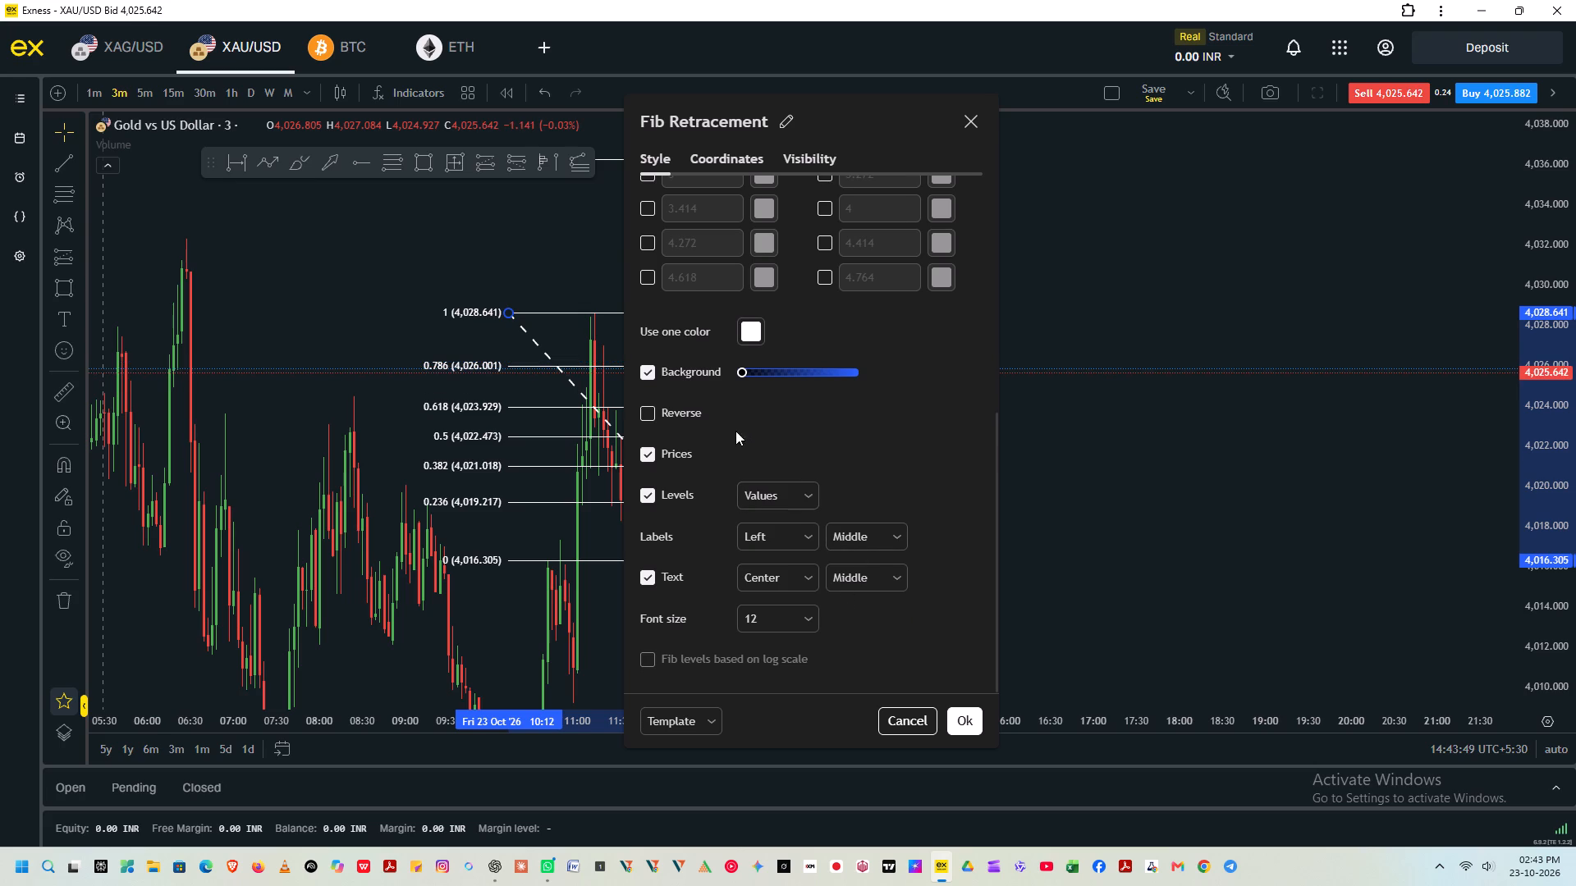
click(648, 498)
click(648, 498)
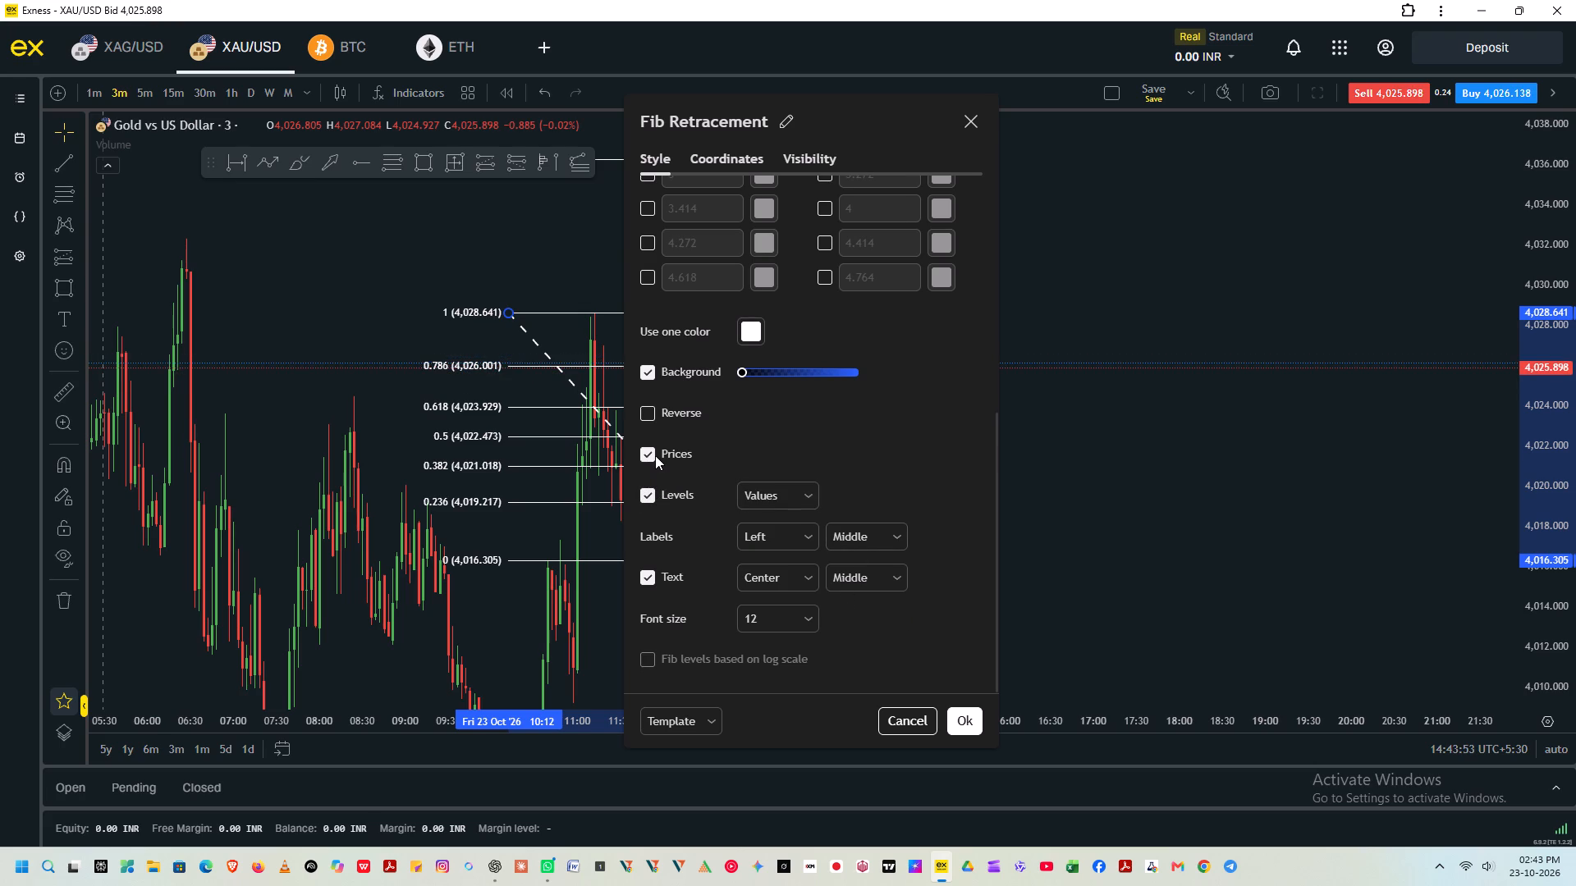
click(655, 455)
click(396, 296)
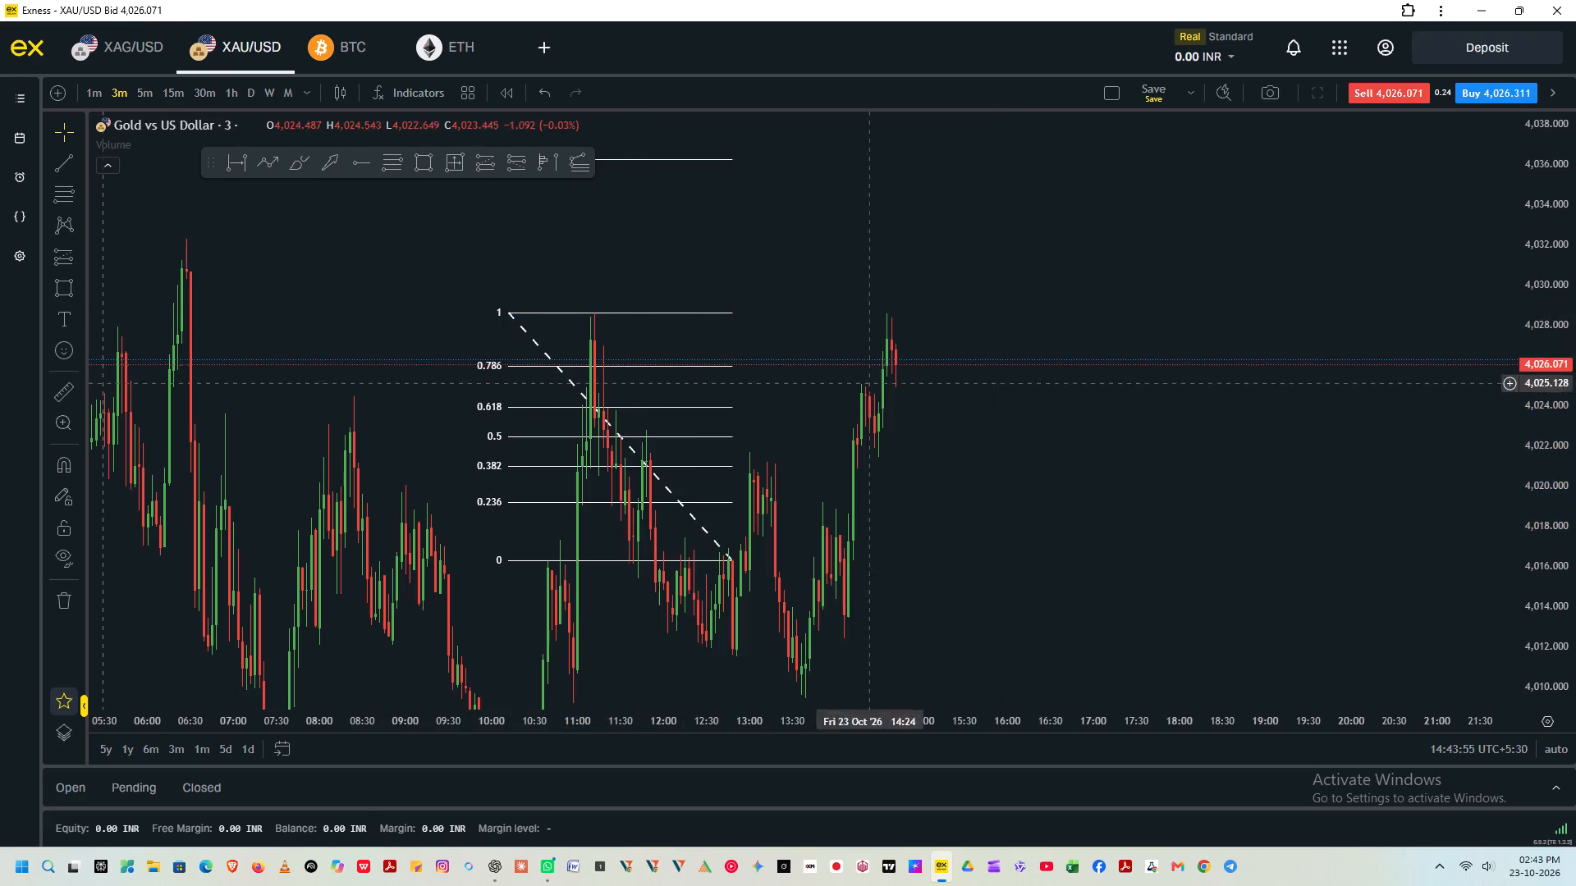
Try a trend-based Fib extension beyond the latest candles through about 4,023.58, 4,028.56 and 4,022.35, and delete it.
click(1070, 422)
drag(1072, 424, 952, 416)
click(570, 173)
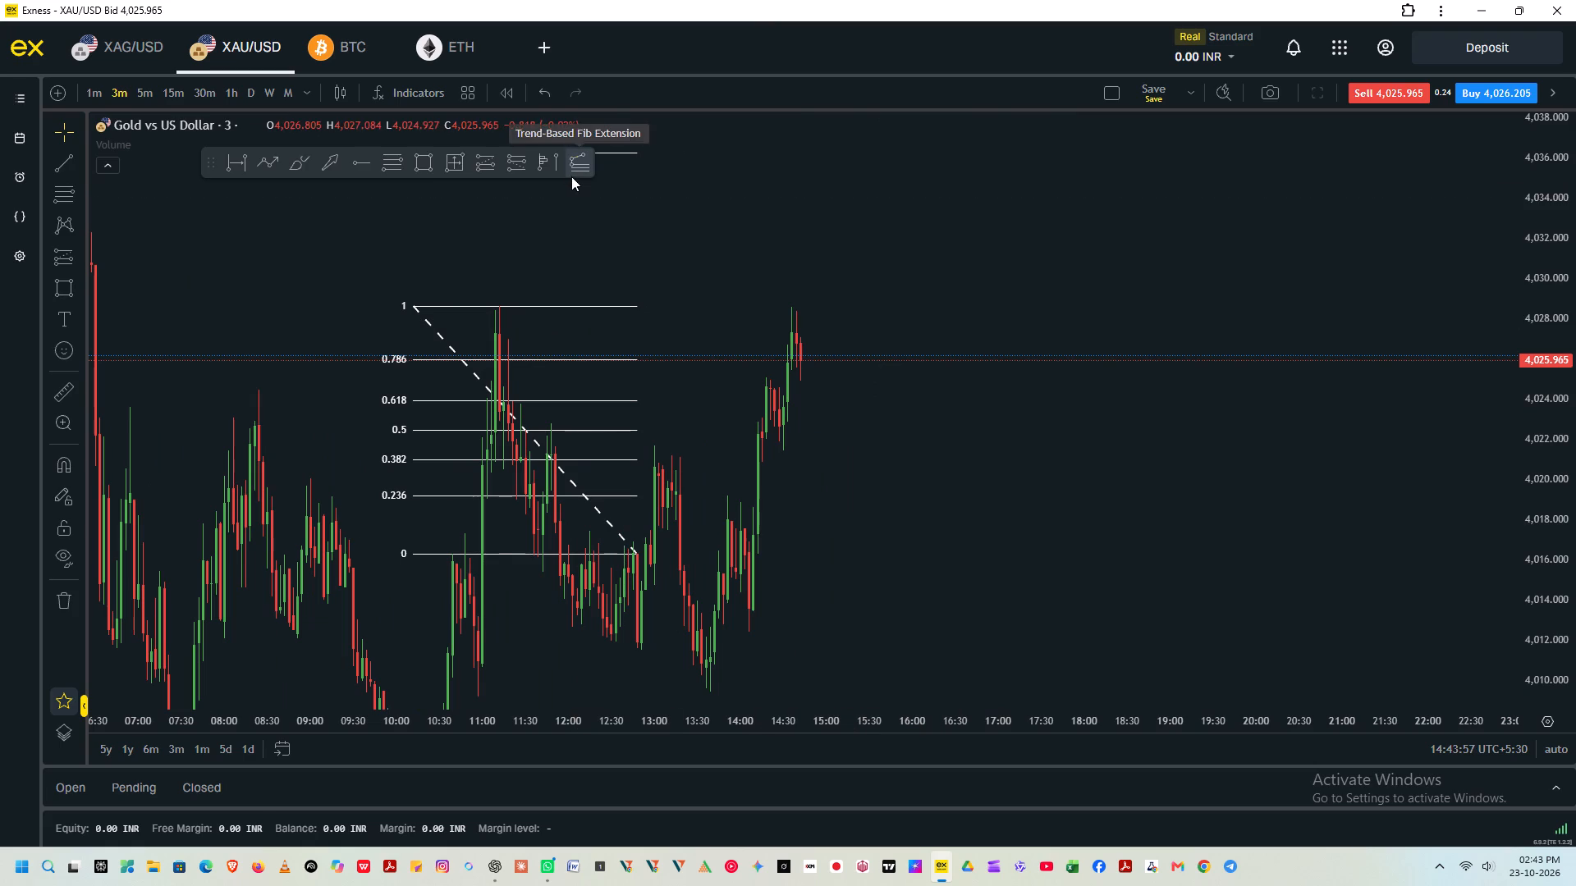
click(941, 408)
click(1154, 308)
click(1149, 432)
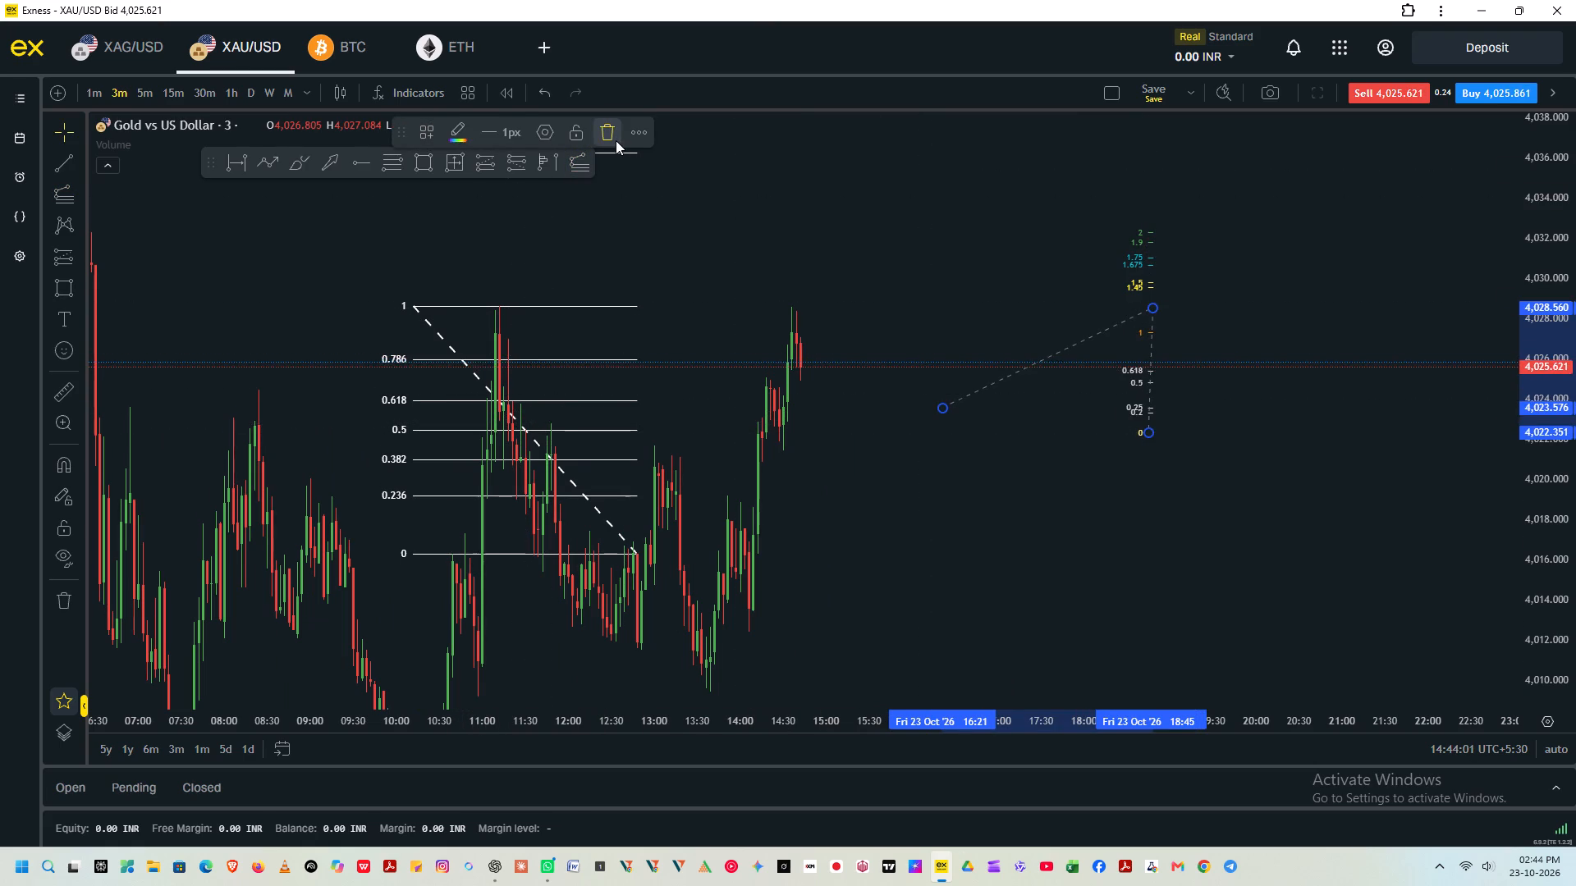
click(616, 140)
Examine the earlier price swings on the 3-minute gold chart, back to the previous evening's decline.
drag(1006, 393, 1143, 352)
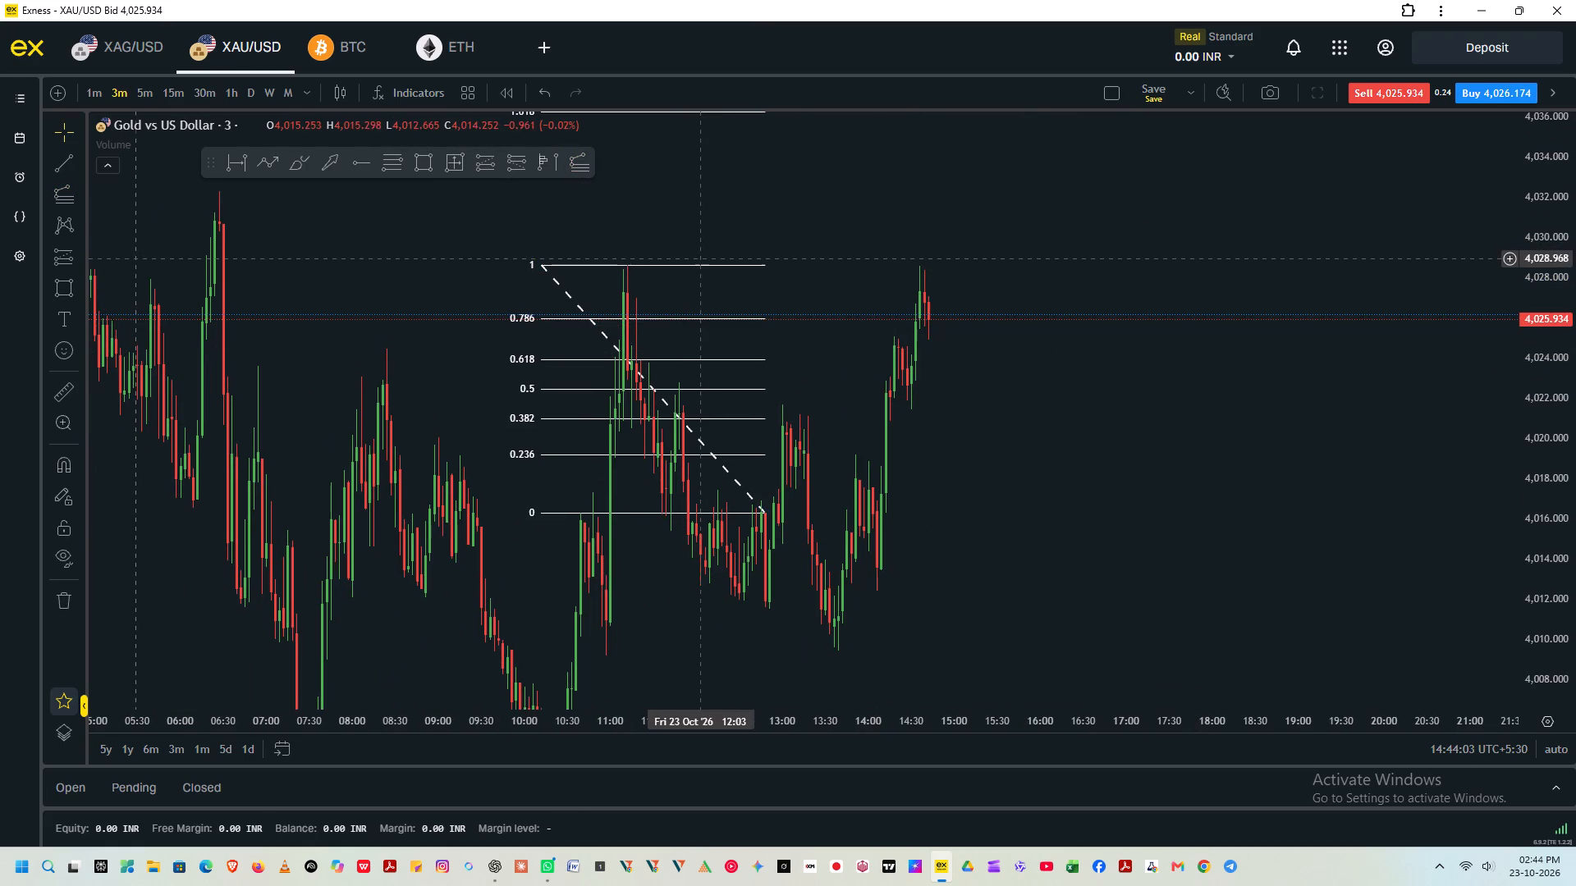
click(760, 511)
drag(1116, 514, 1213, 567)
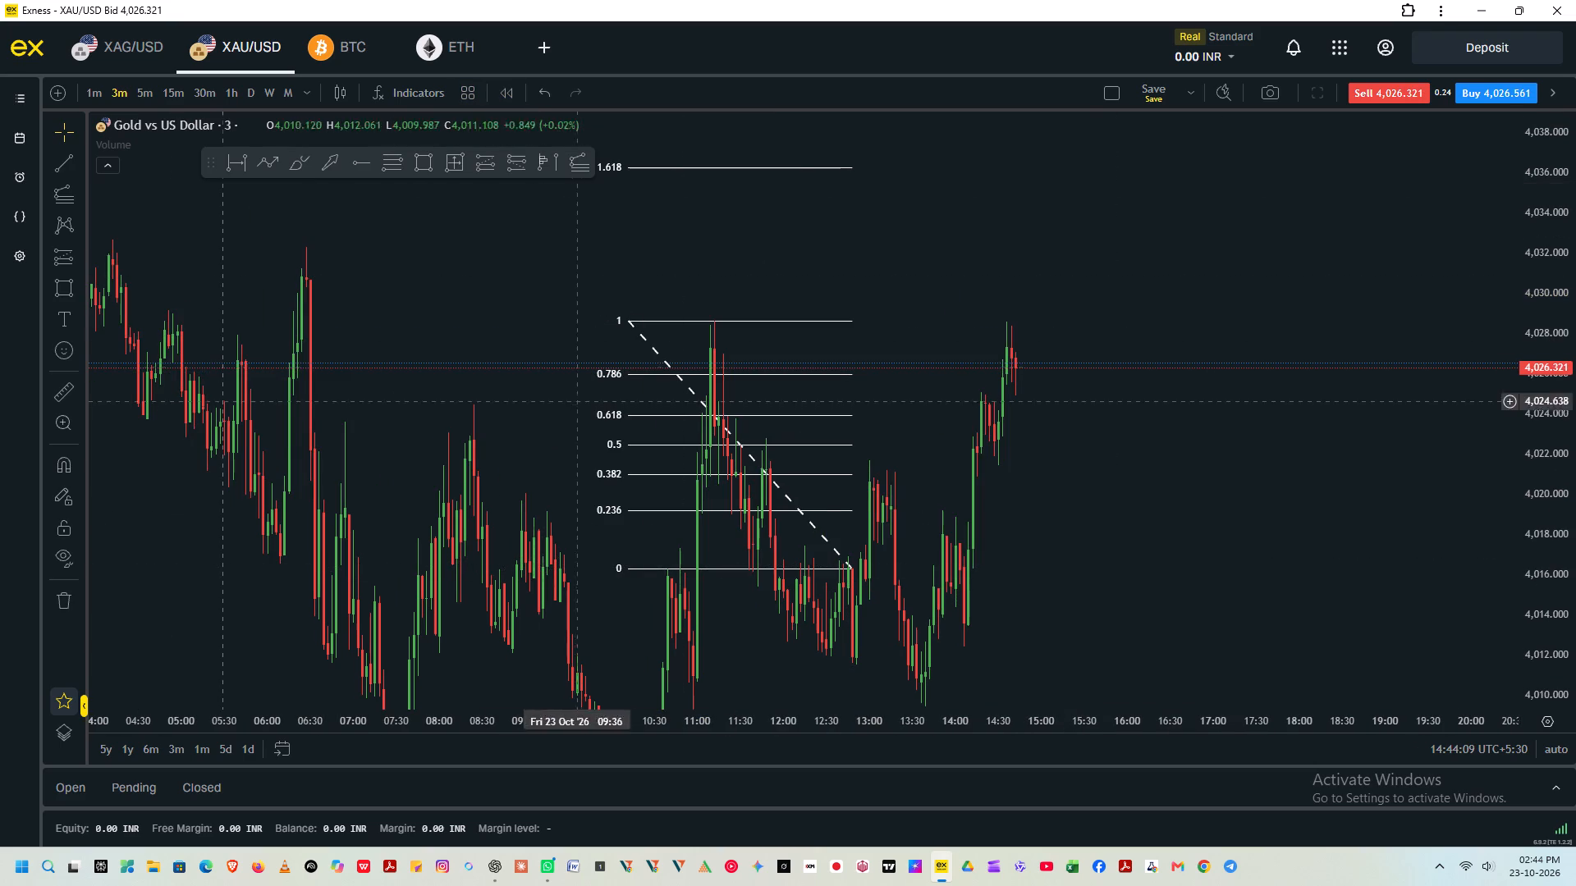
drag(575, 404, 1189, 331)
scroll(1497, 439, down, 7)
scroll(1128, 434, up, 6)
scroll(1575, 536, down, 6)
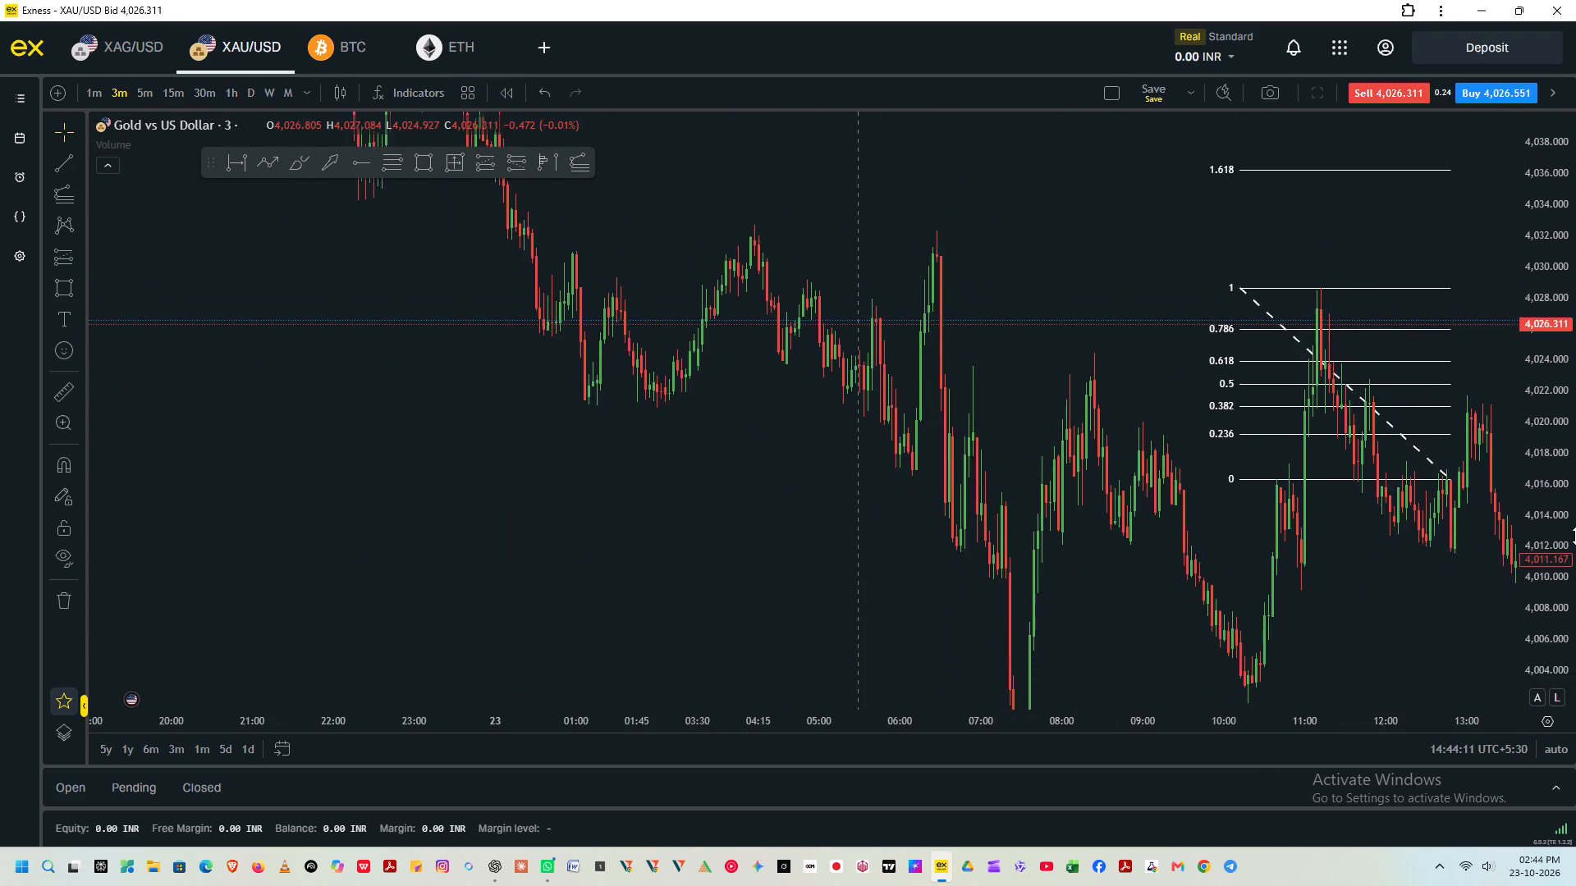
scroll(1575, 536, down, 7)
drag(726, 524, 961, 678)
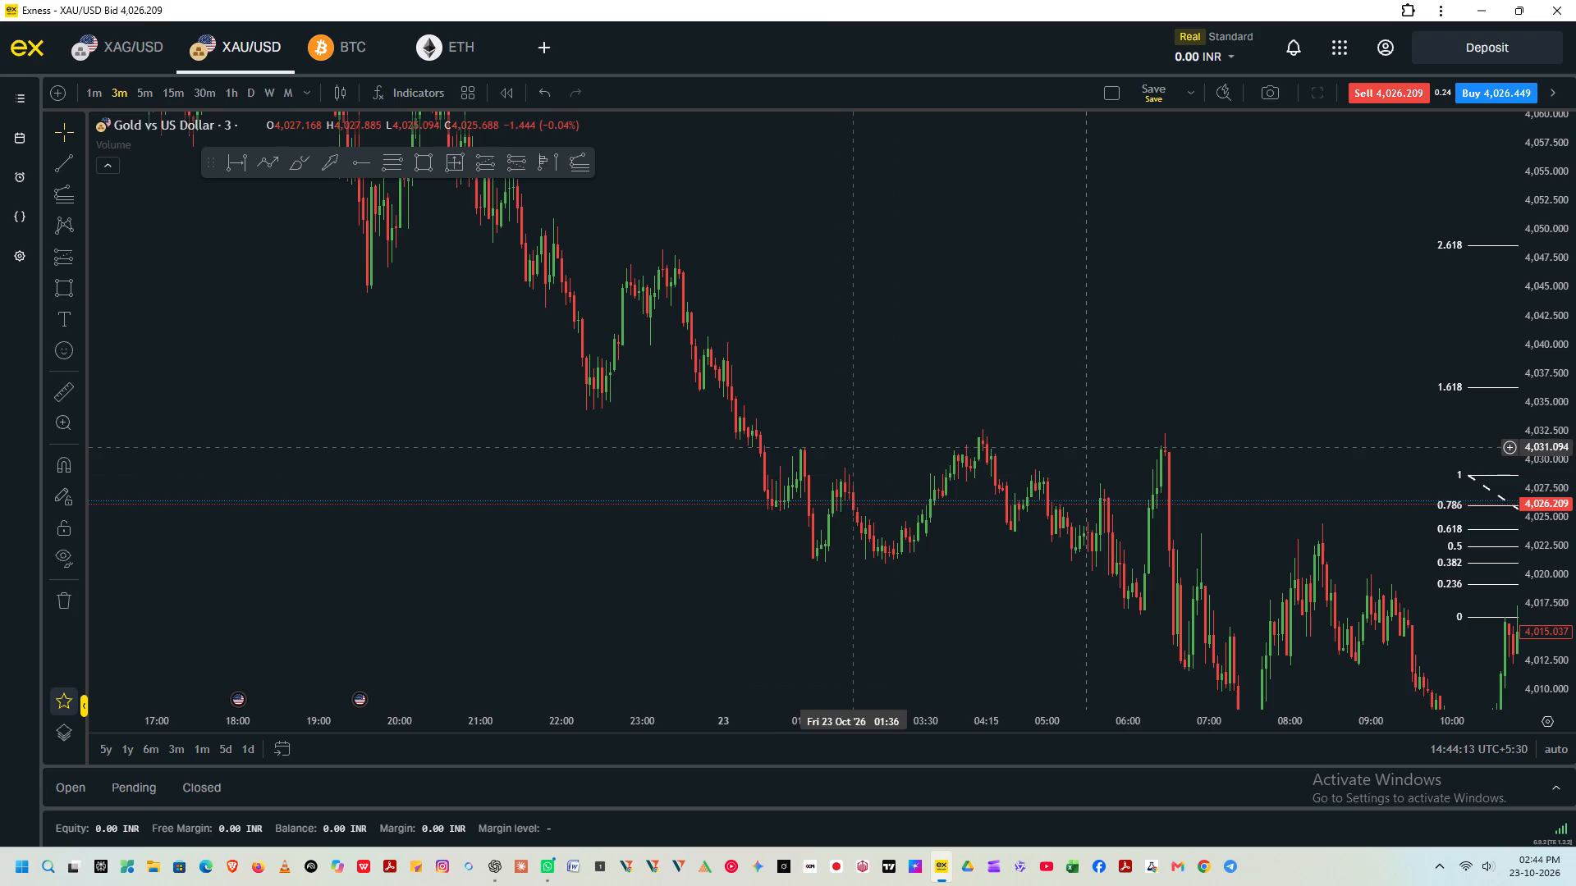
drag(910, 347, 851, 418)
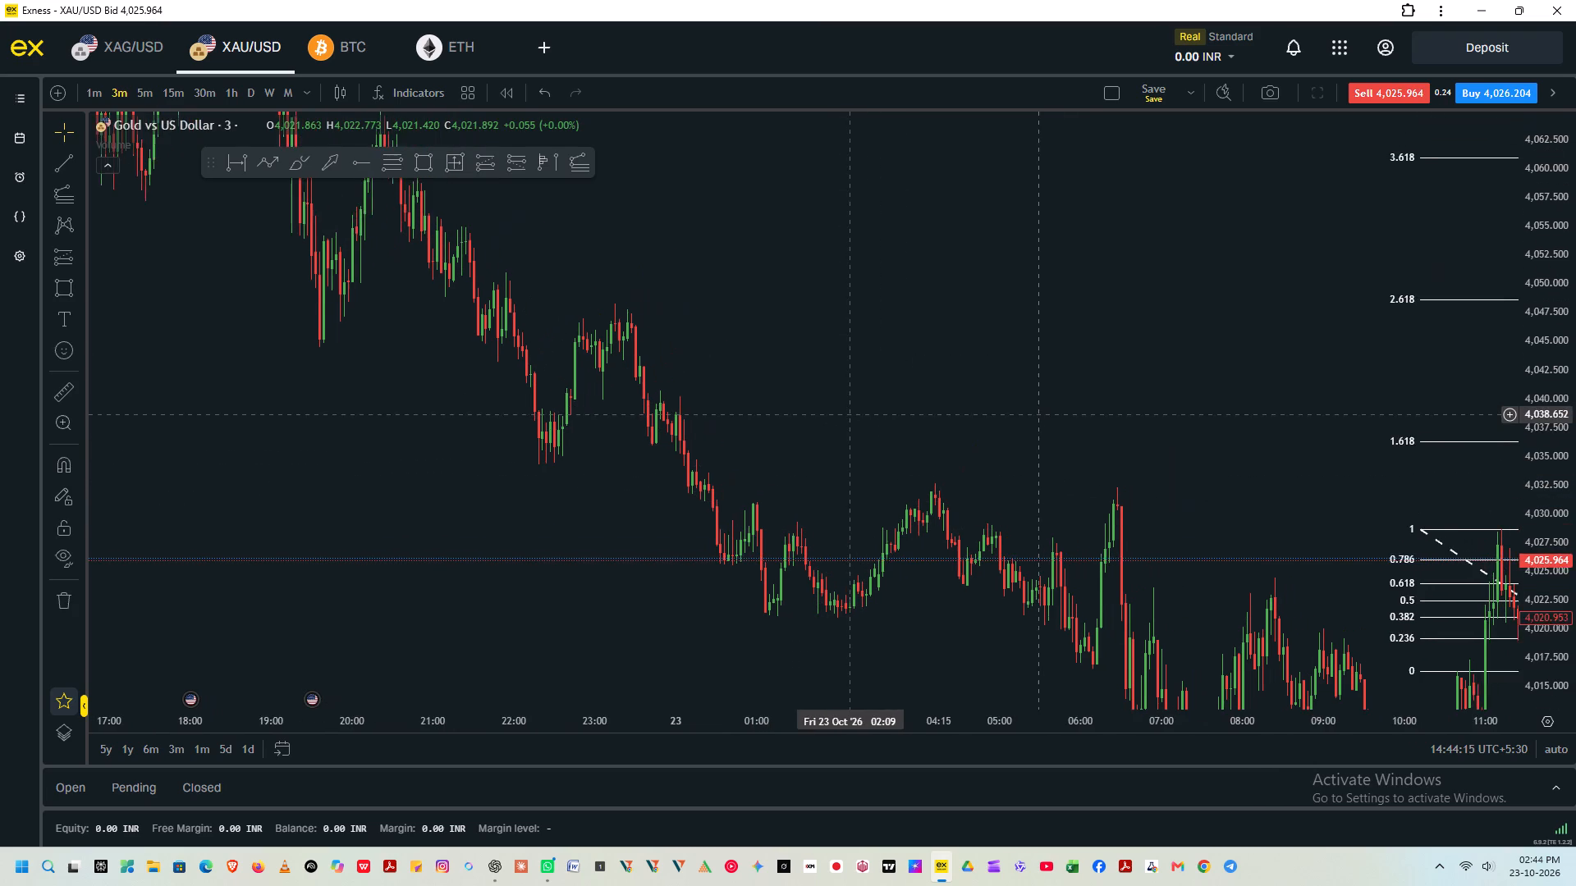
drag(851, 418, 1073, 577)
drag(983, 478, 713, 275)
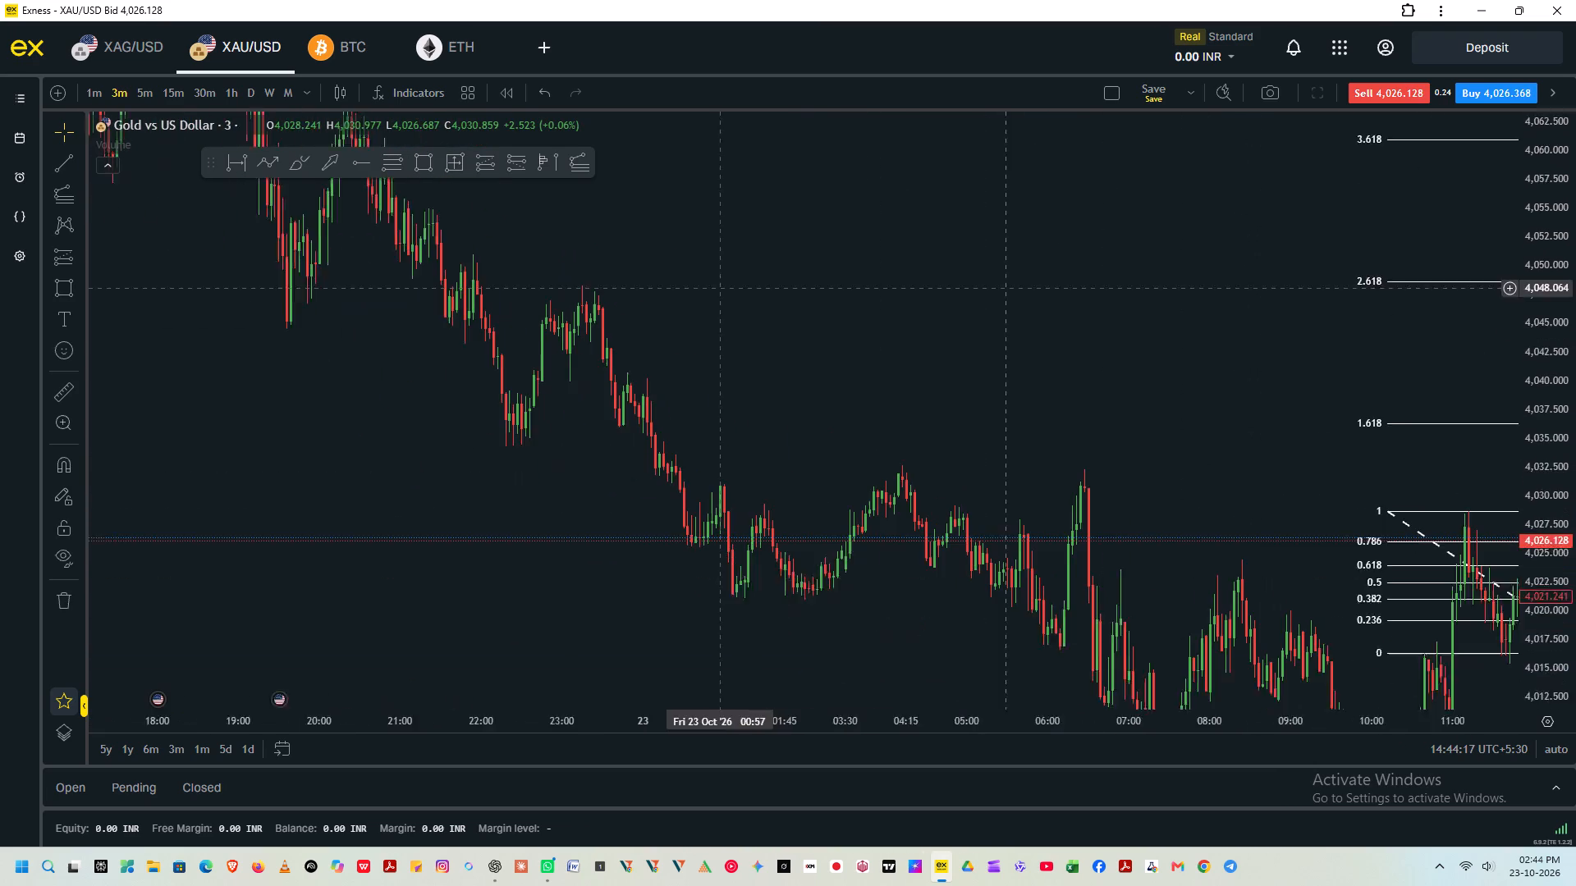
drag(713, 275, 672, 208)
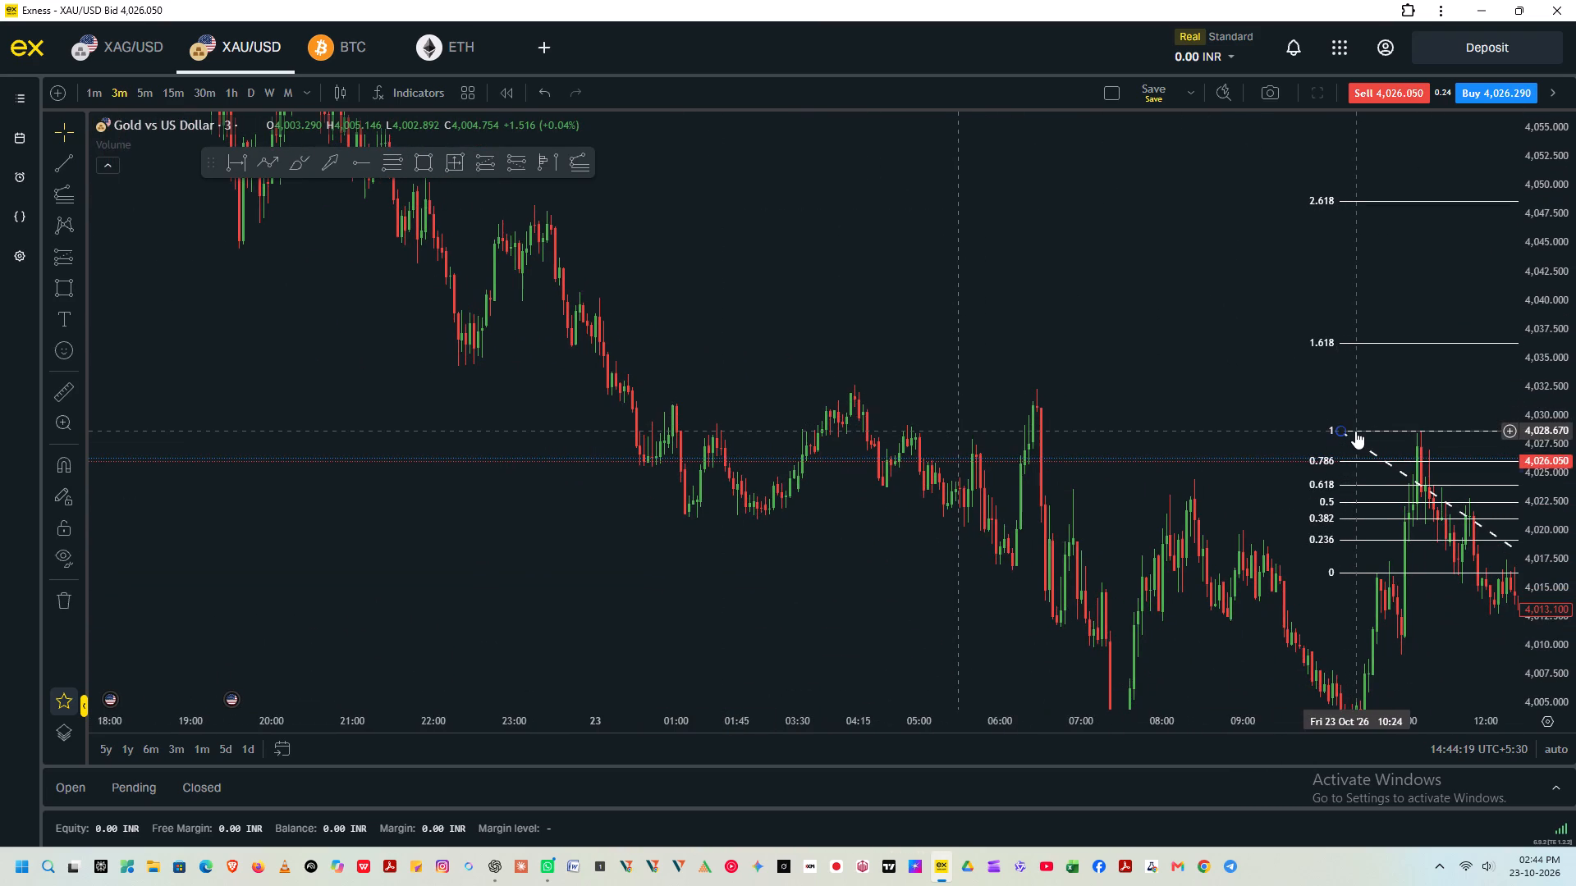
Delete the white Fib retracement from the chart.
click(1355, 431)
key(Delete)
Switch the gold chart to the 5-minute timeframe.
drag(978, 414, 1114, 295)
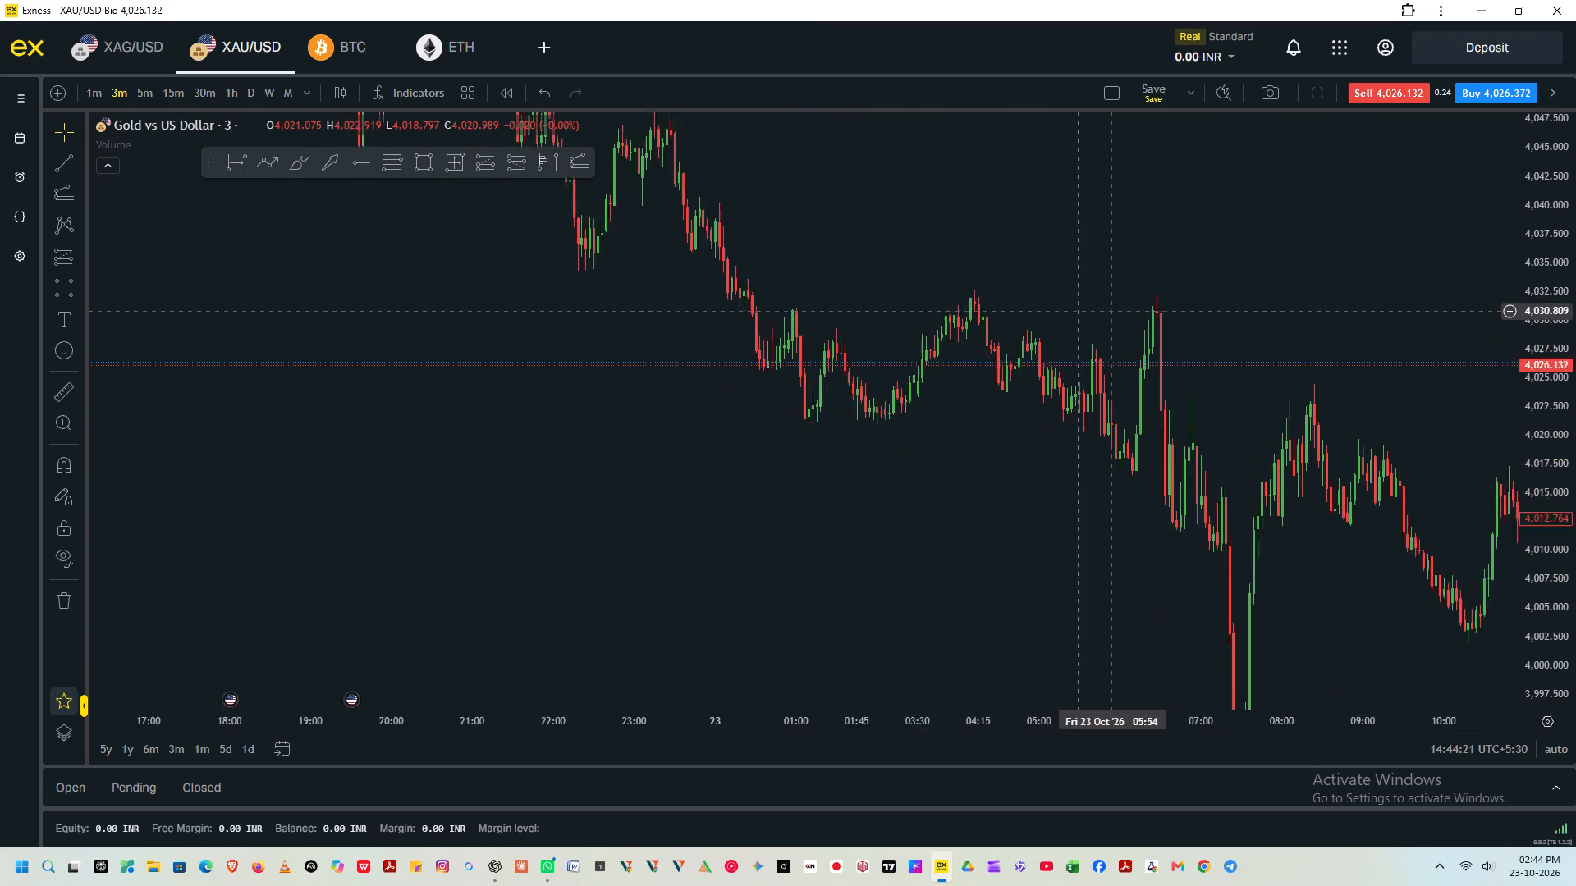
drag(1114, 295, 817, 291)
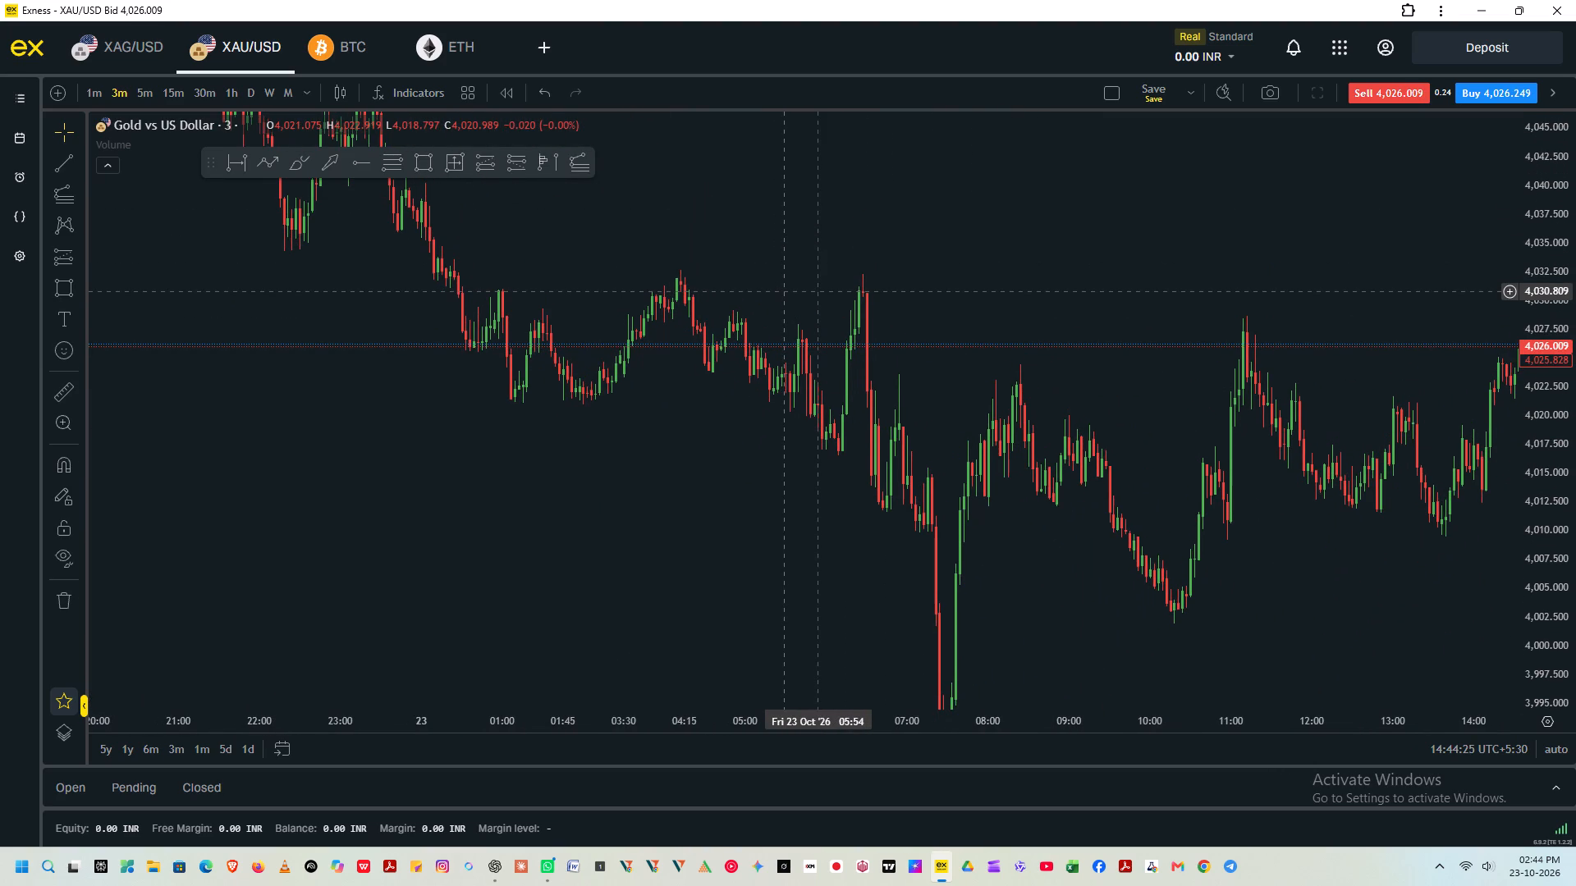
scroll(795, 308, up, 2)
drag(882, 280, 690, 298)
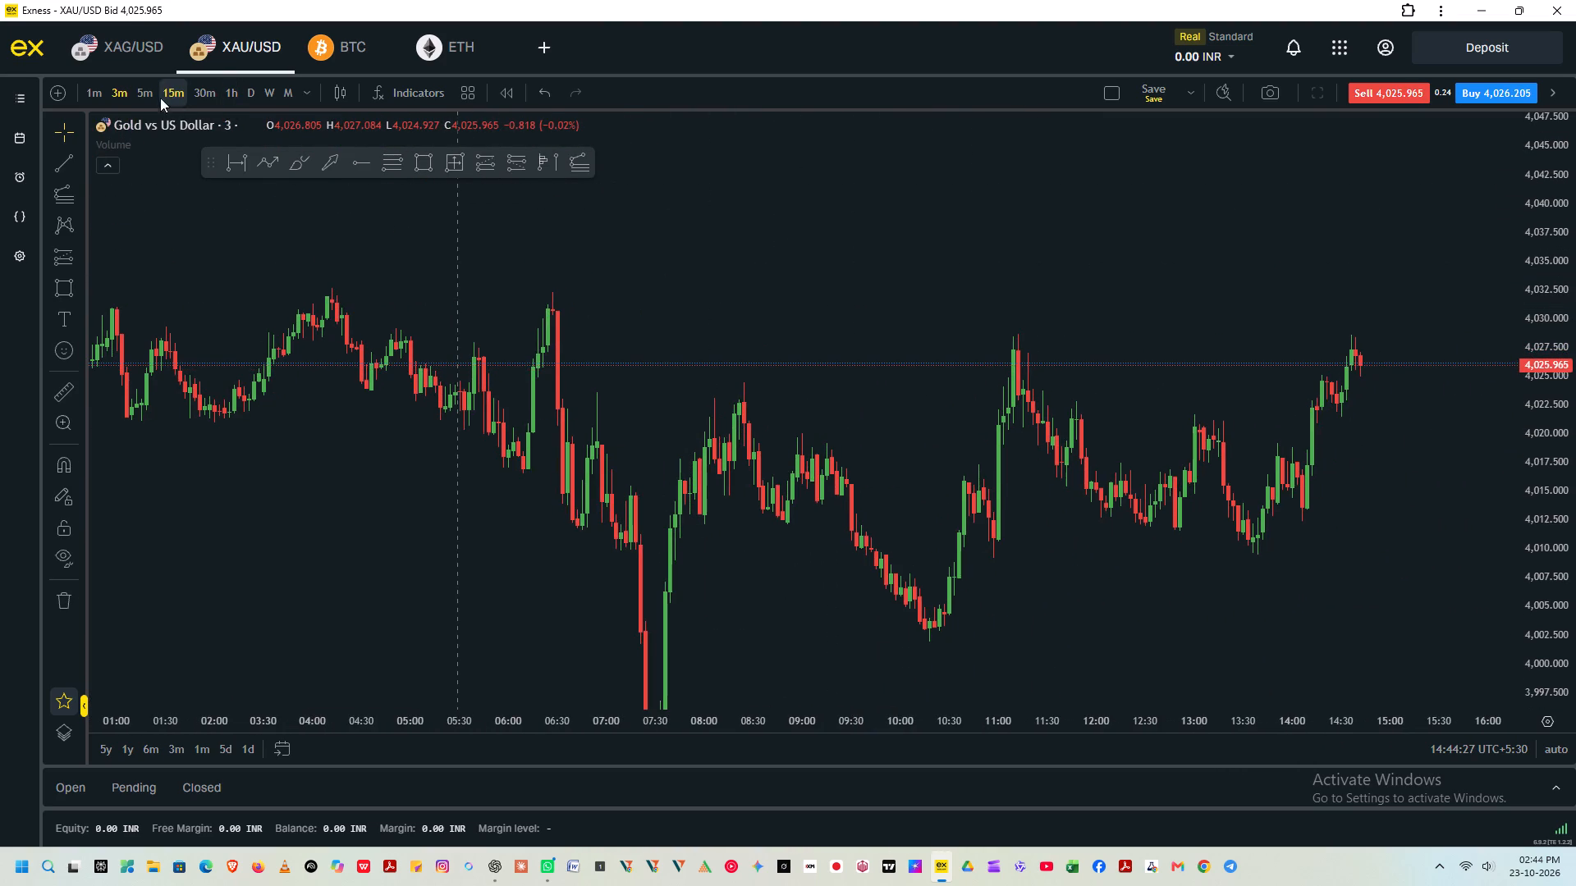
click(147, 99)
Draw a Fib retracement over the overnight decline from about 4,046.78 at 22:45 on 22 Oct to about 4,021.11 at 04:00.
scroll(651, 414, up, 1)
drag(613, 472, 612, 527)
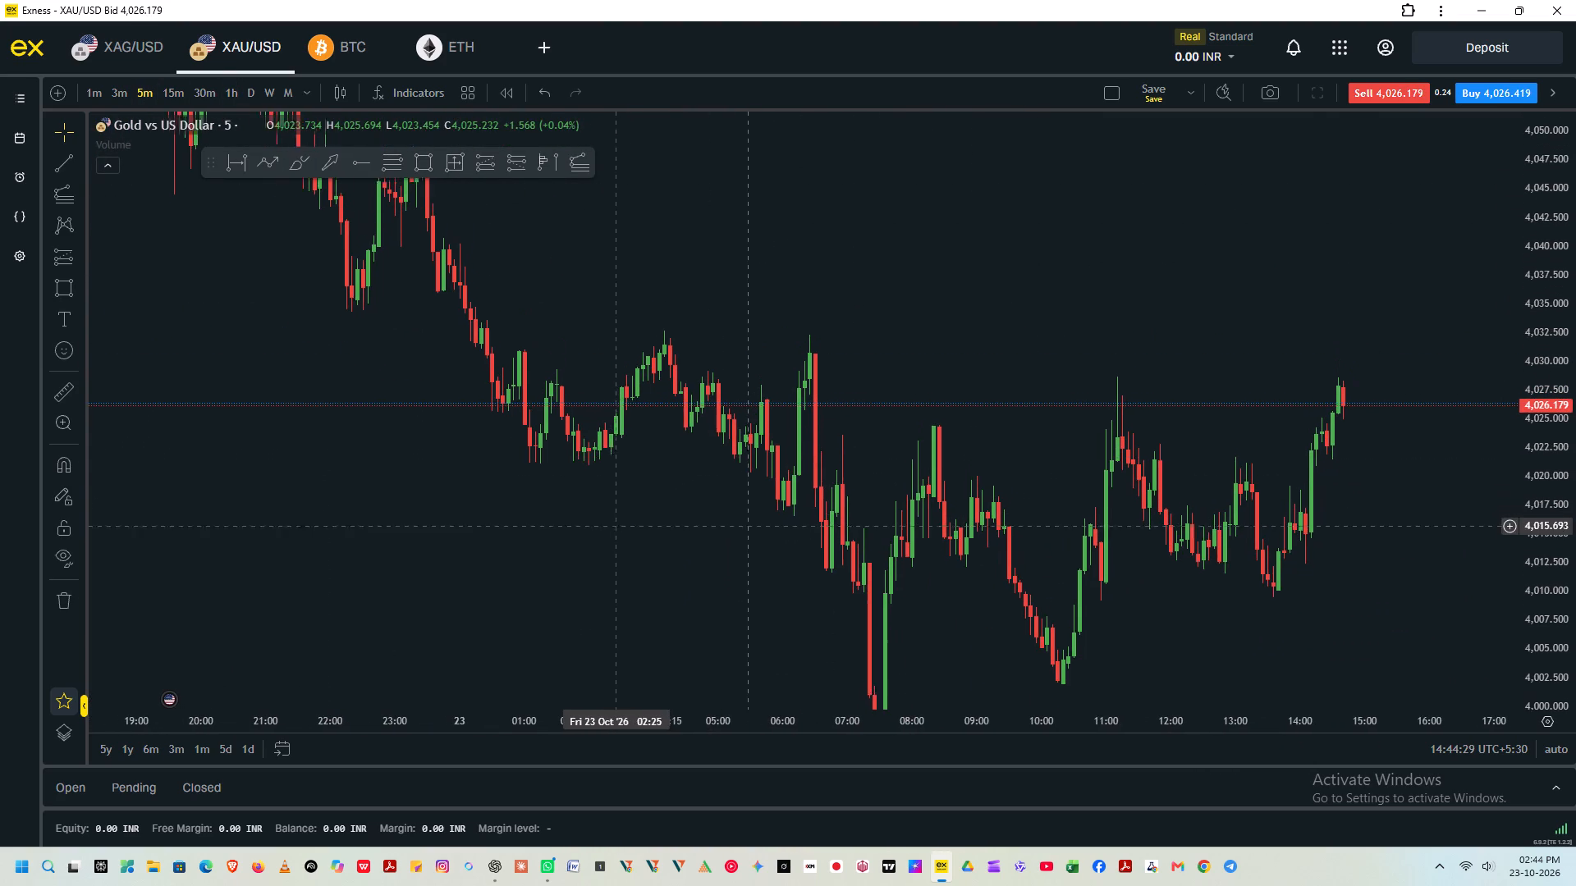
drag(612, 527, 593, 547)
drag(424, 493, 991, 728)
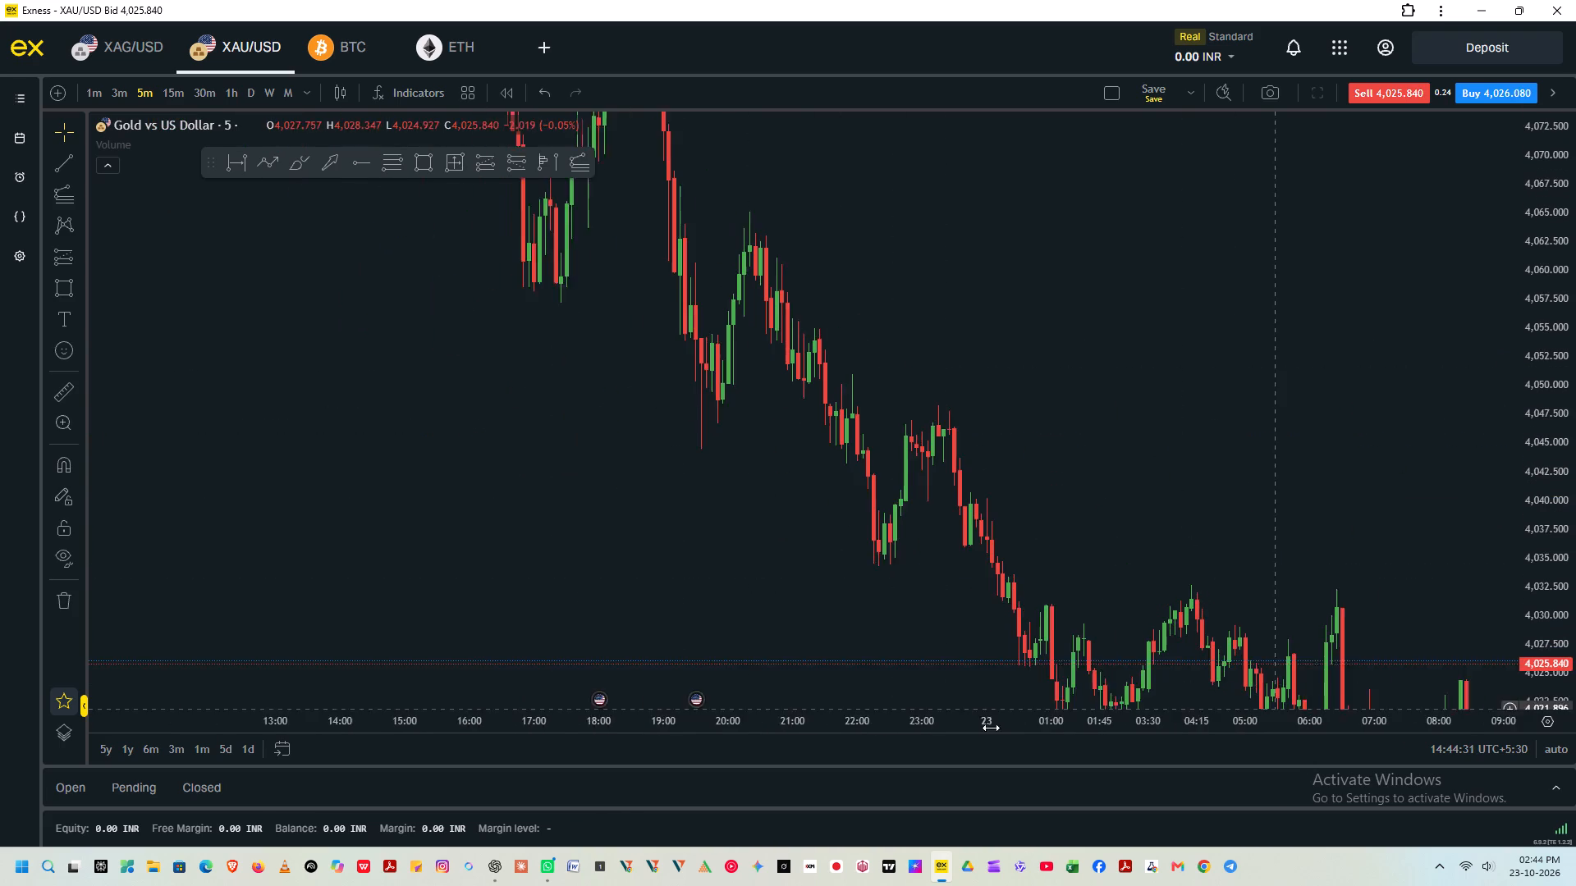
drag(991, 728, 1007, 706)
drag(848, 537, 580, 439)
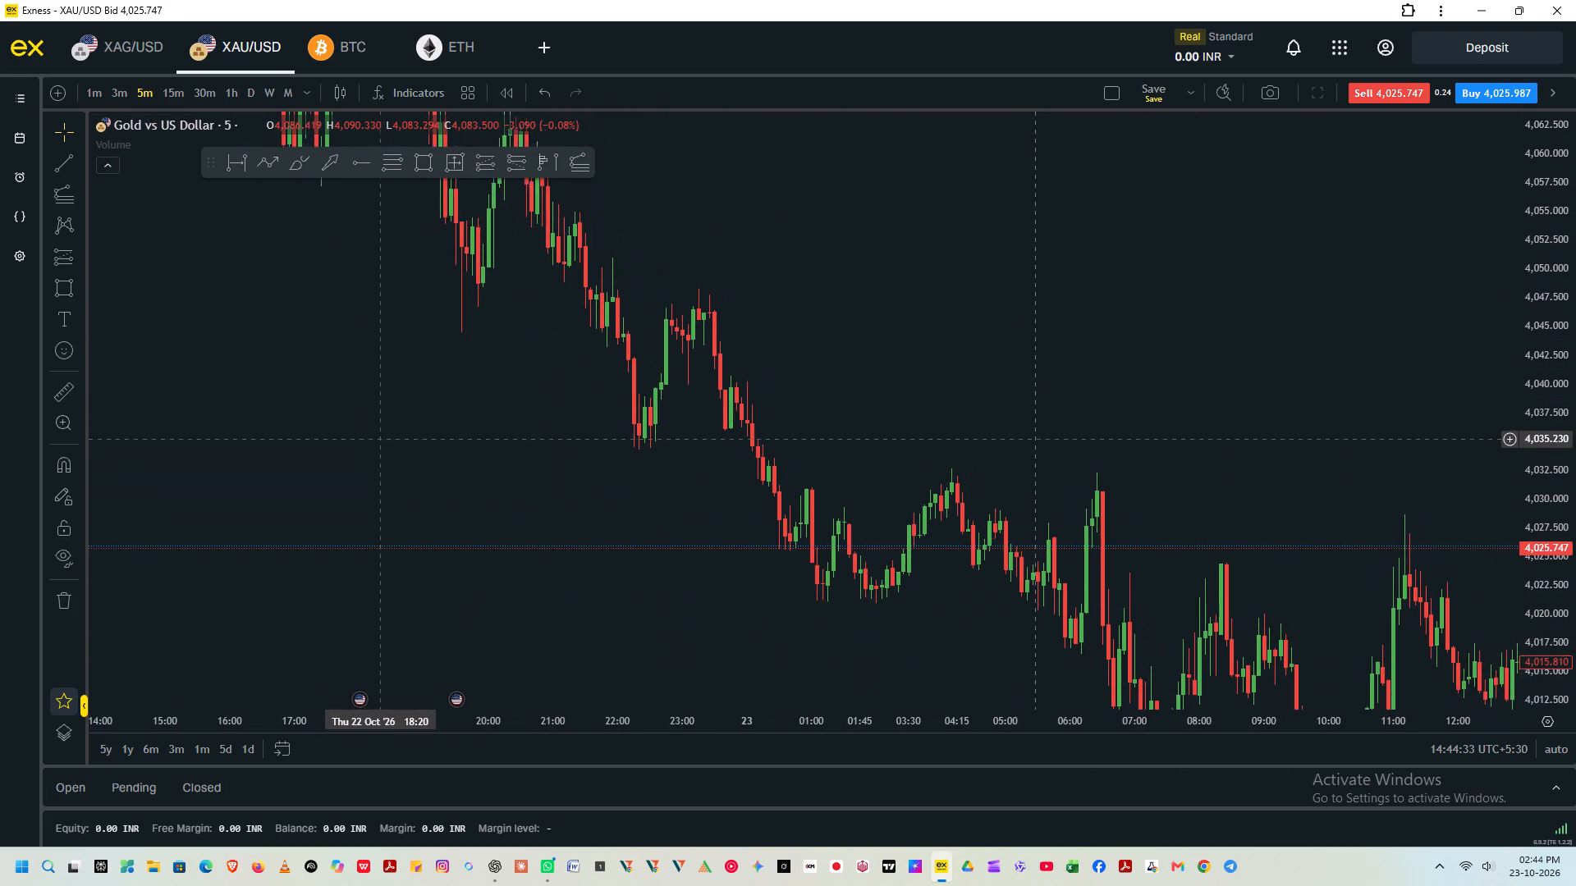
drag(580, 439, 582, 434)
click(396, 160)
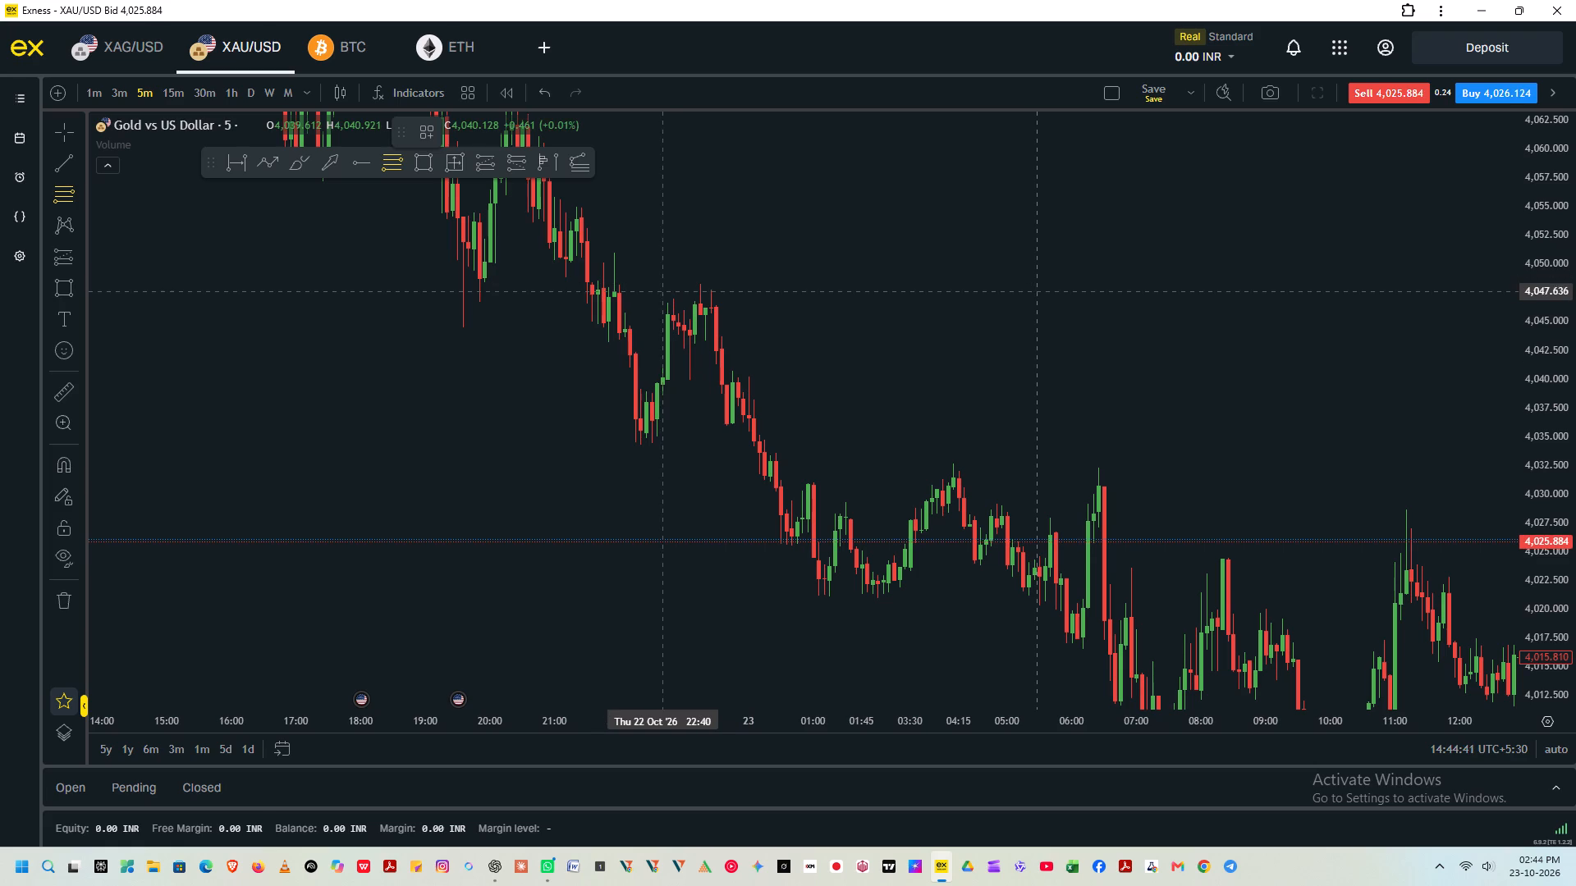
click(666, 301)
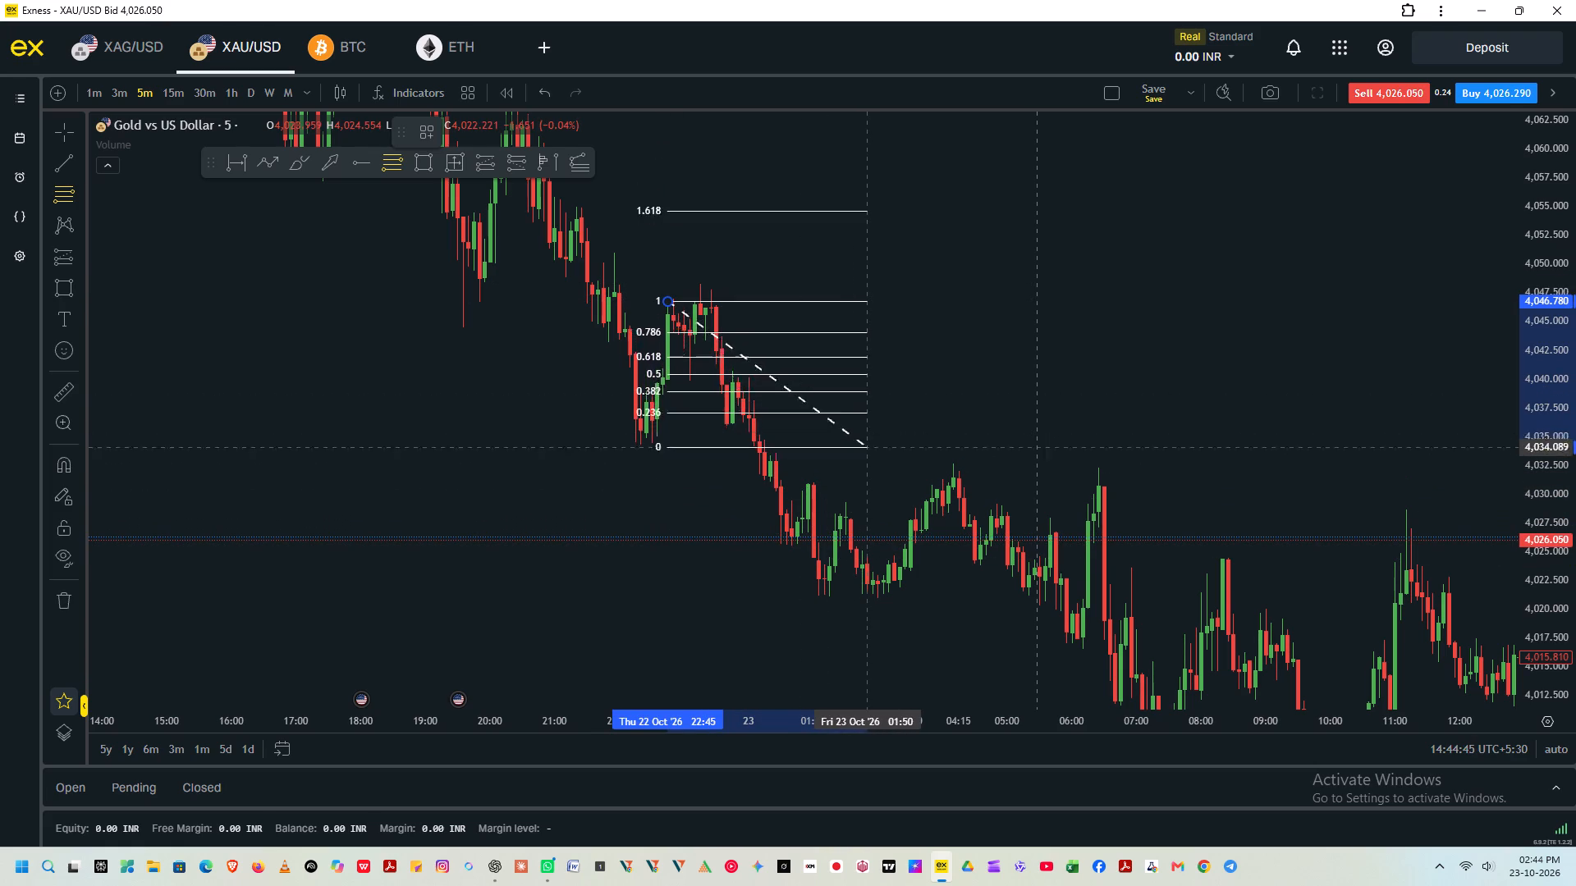
click(945, 596)
Draw a rectangle zone between the retracement's 0.786 and 0.618 levels, from about 4,041.36 at 22:35 to about 4,036.94 at 01:35.
drag(1102, 396, 1002, 344)
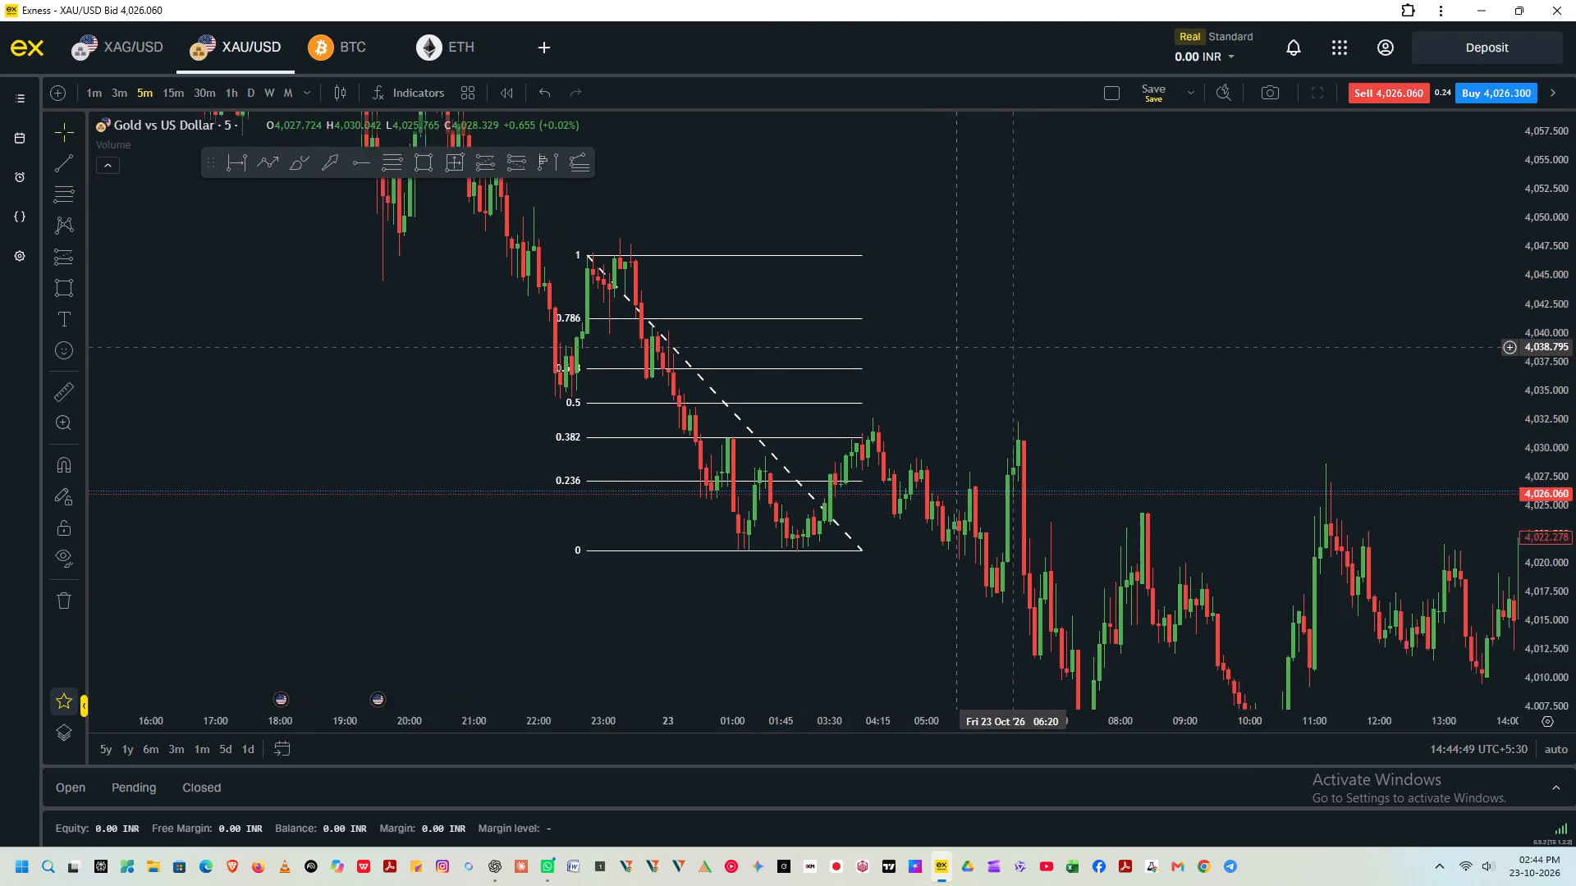
drag(1002, 344, 930, 313)
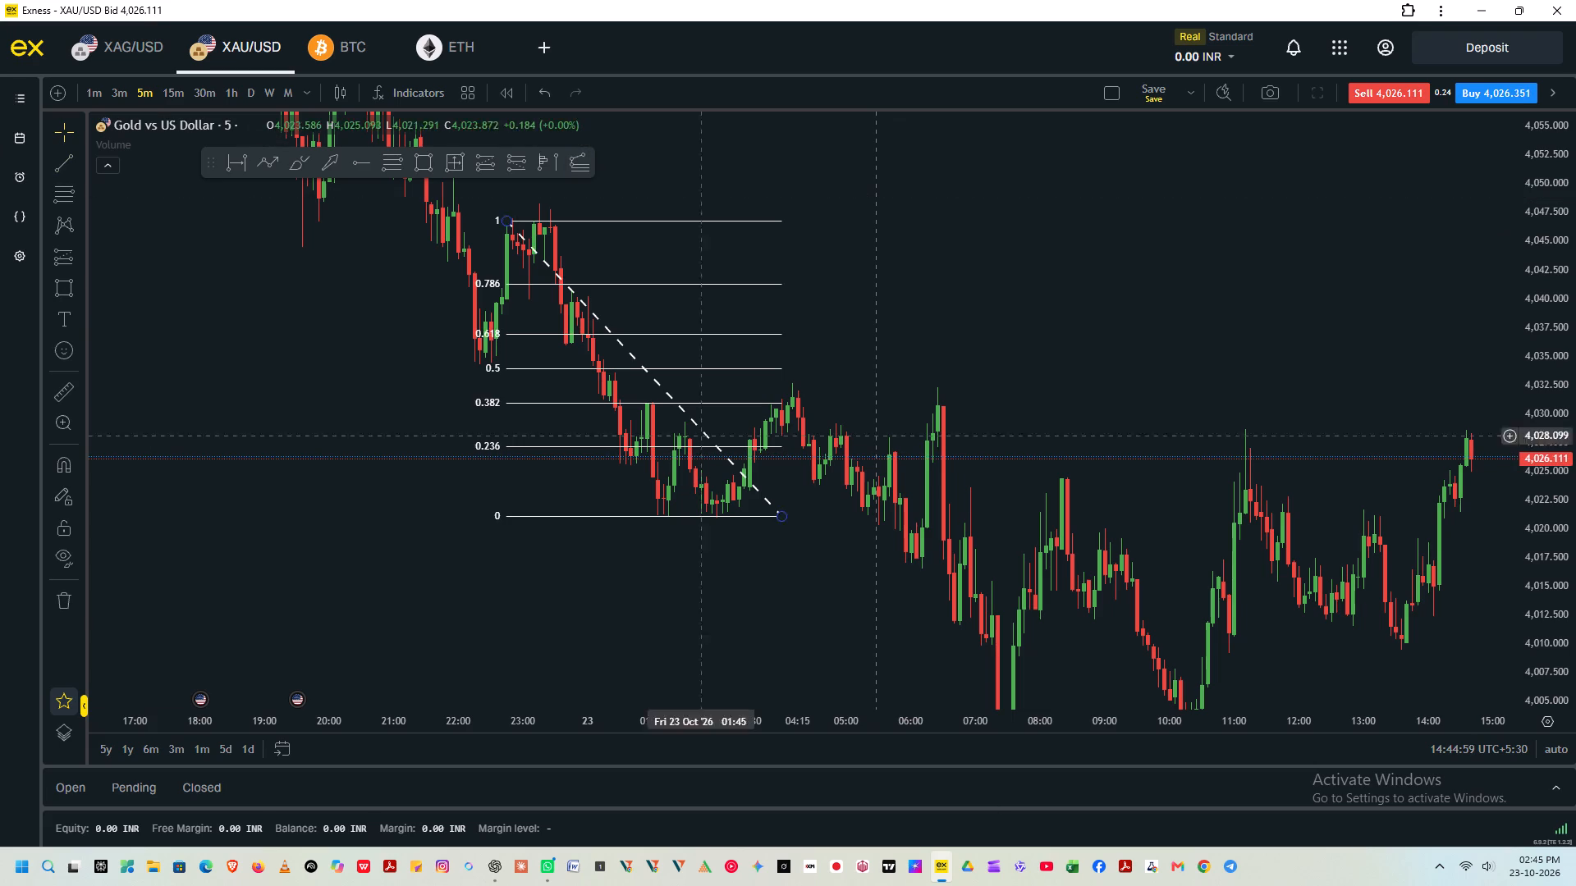
click(414, 168)
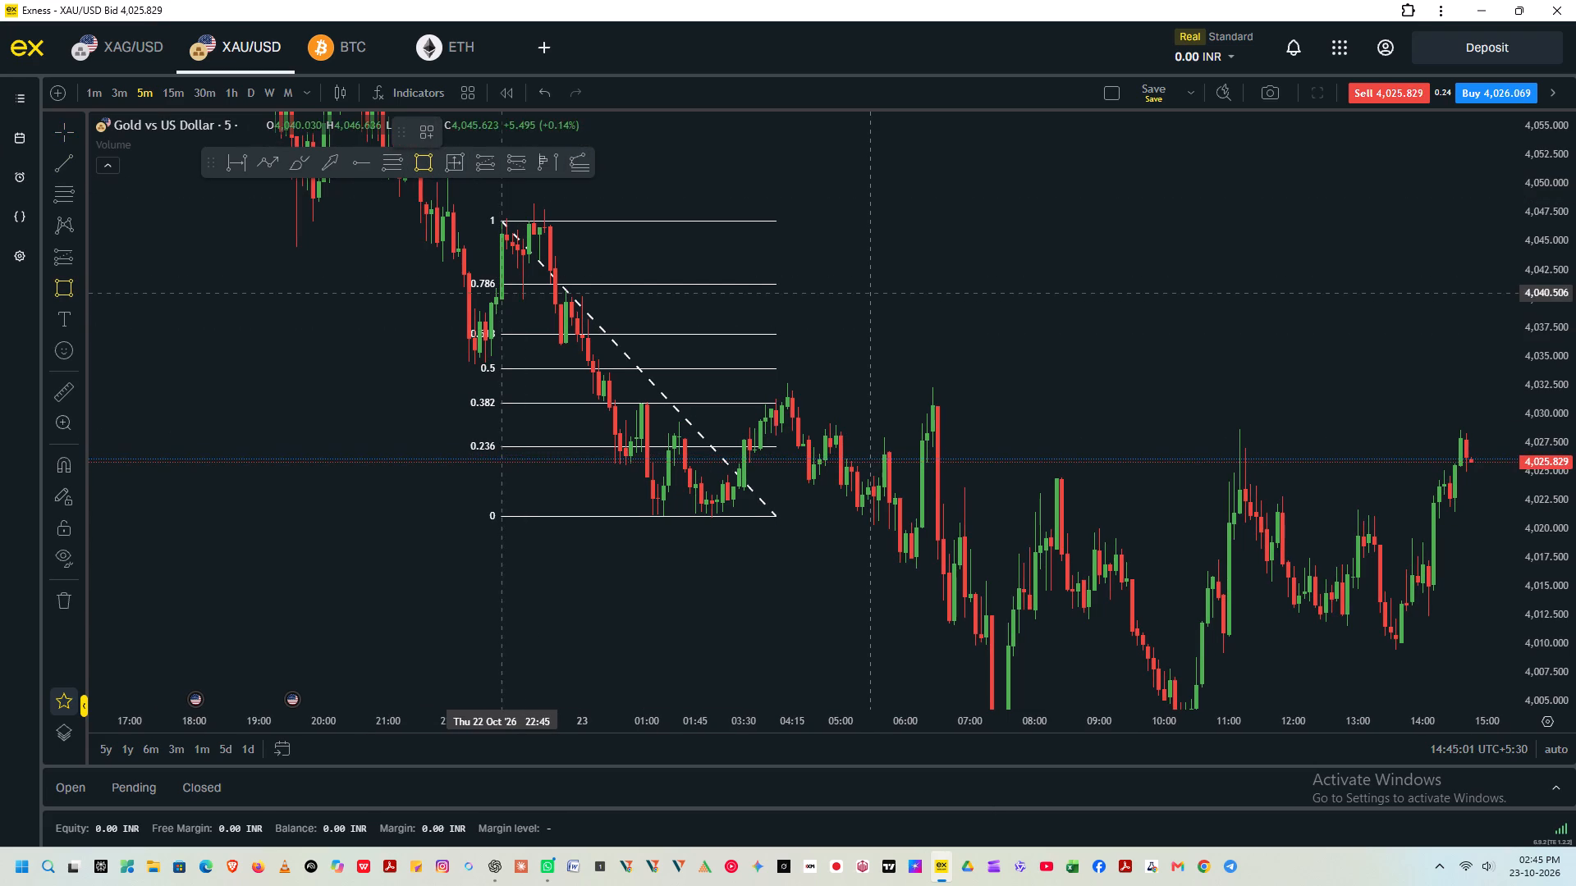
click(492, 283)
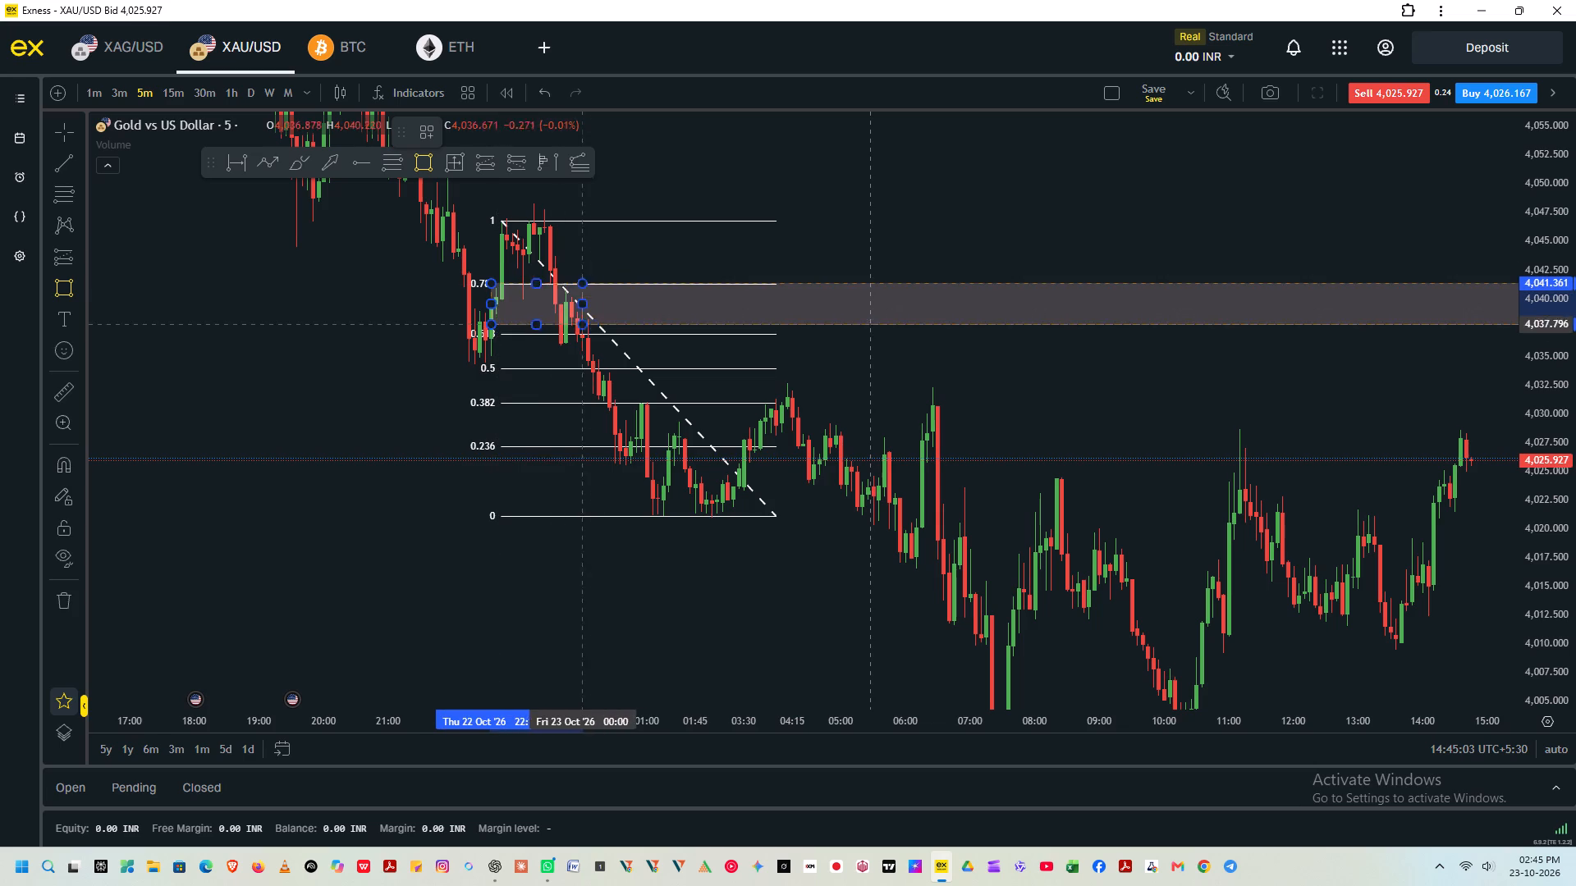
click(685, 334)
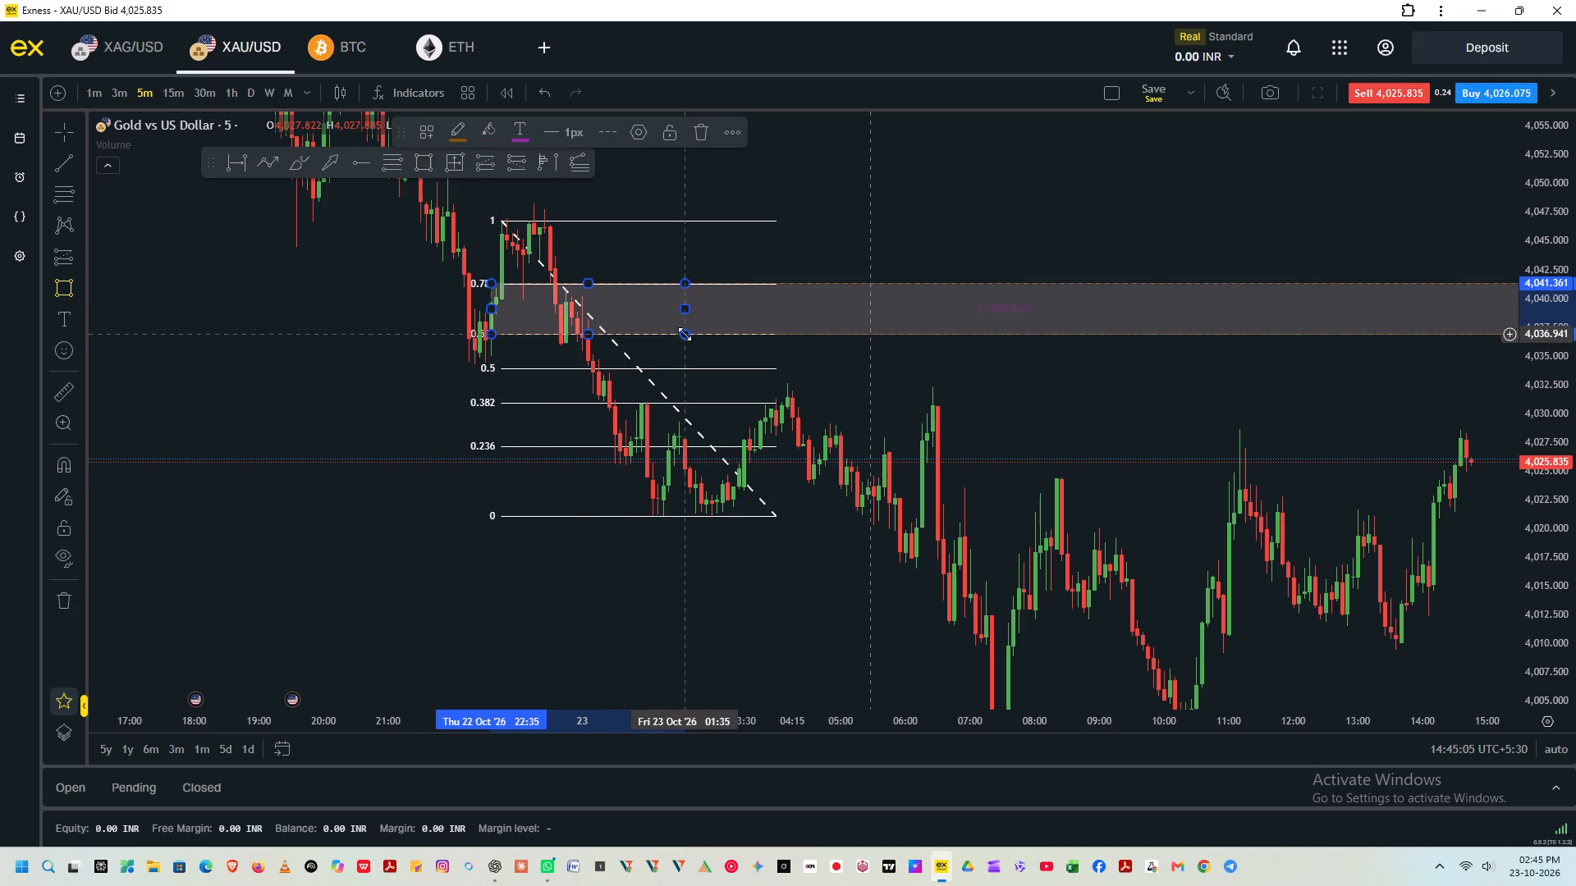
drag(1077, 363, 990, 393)
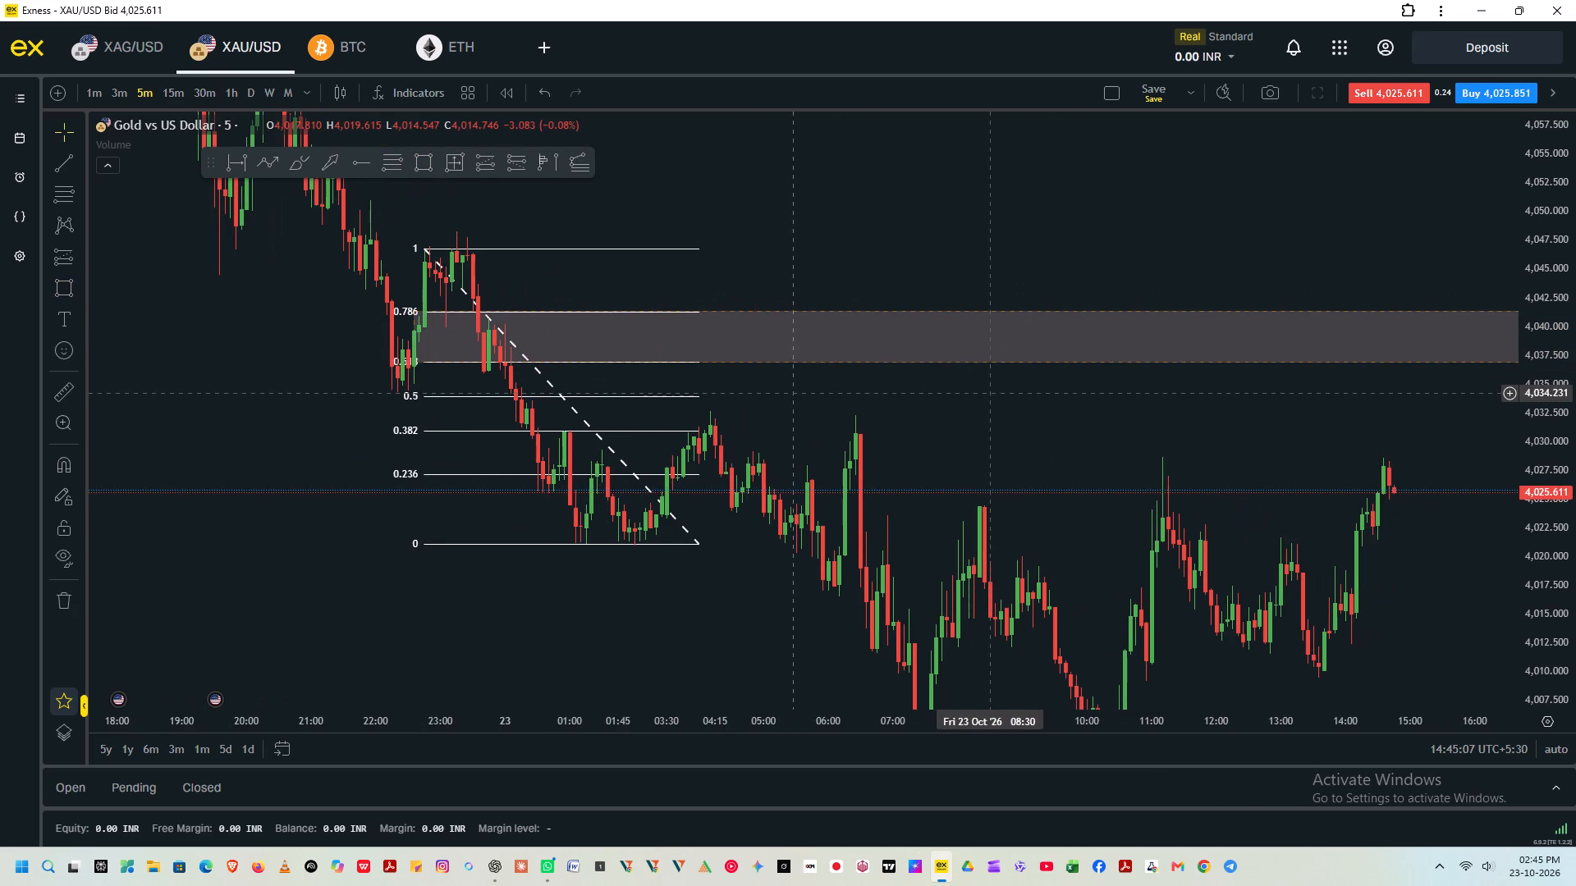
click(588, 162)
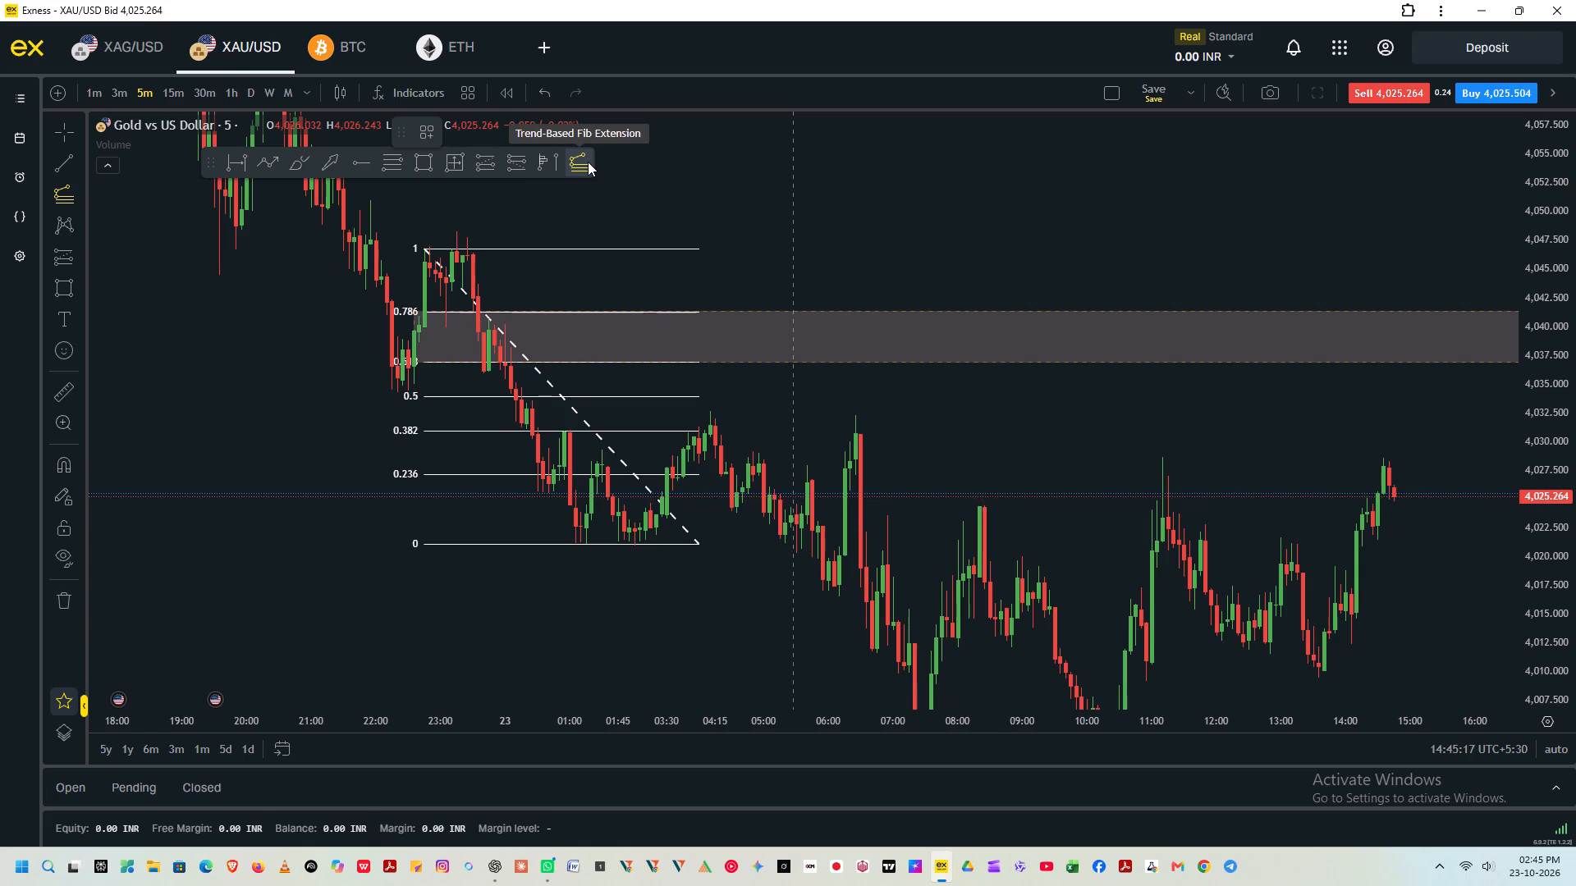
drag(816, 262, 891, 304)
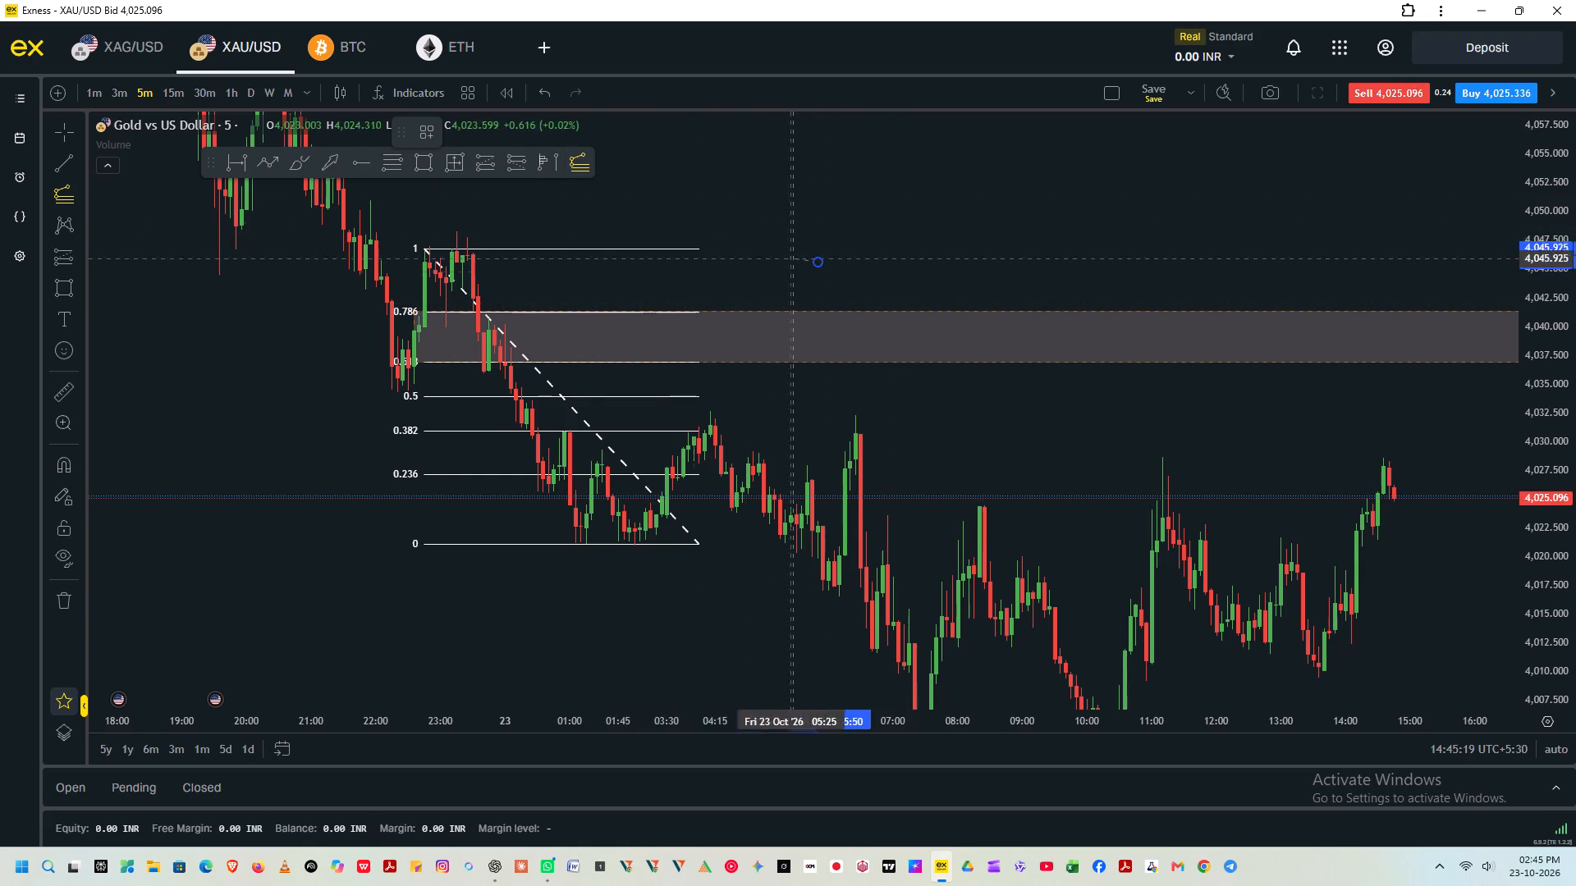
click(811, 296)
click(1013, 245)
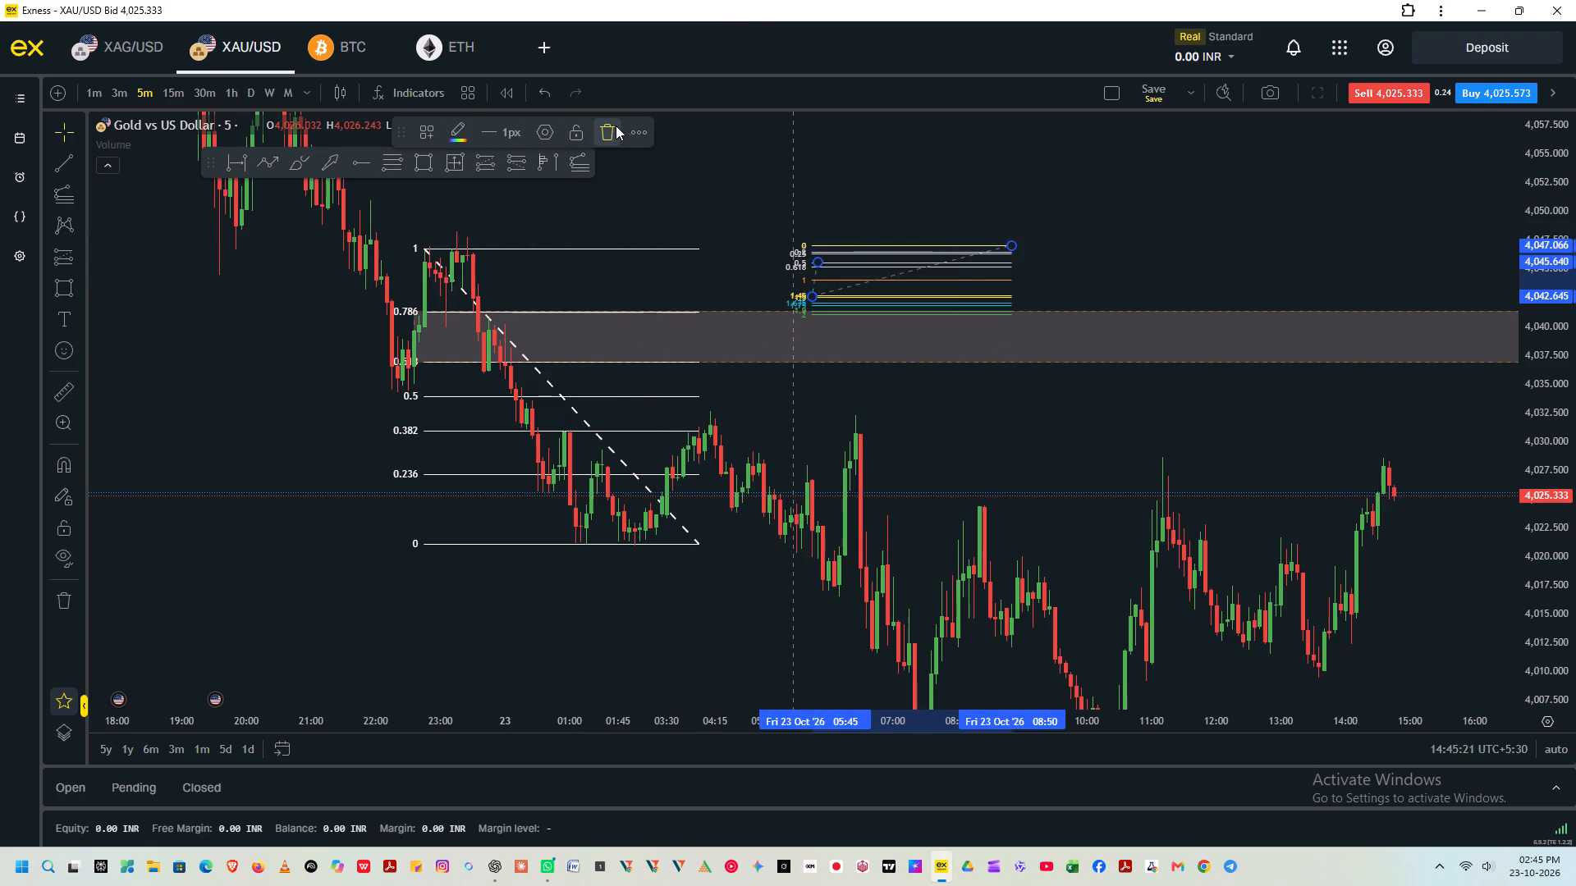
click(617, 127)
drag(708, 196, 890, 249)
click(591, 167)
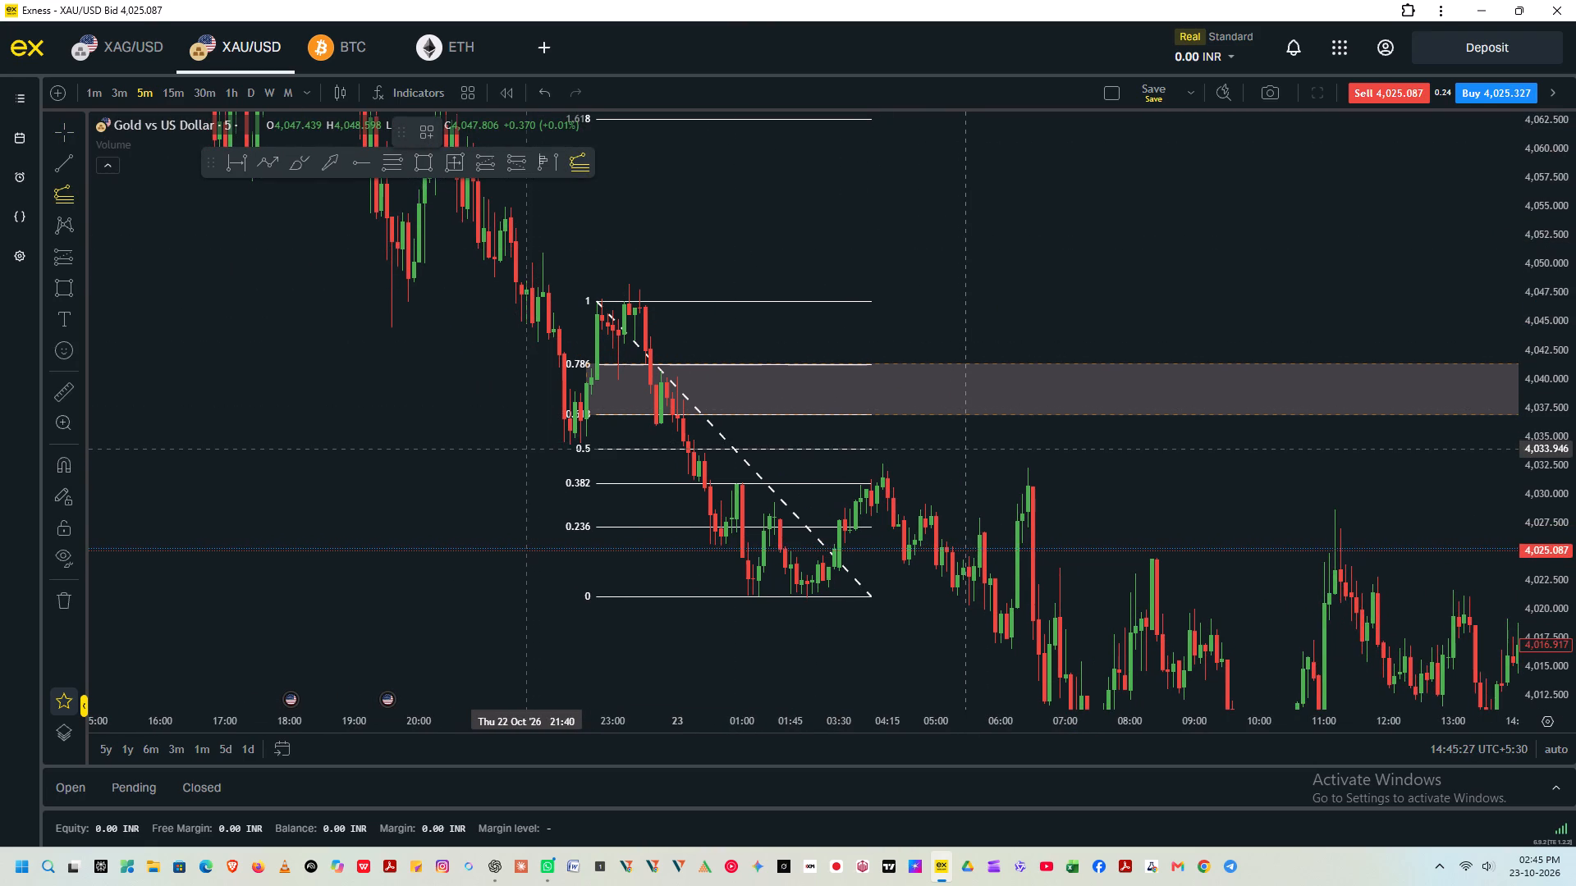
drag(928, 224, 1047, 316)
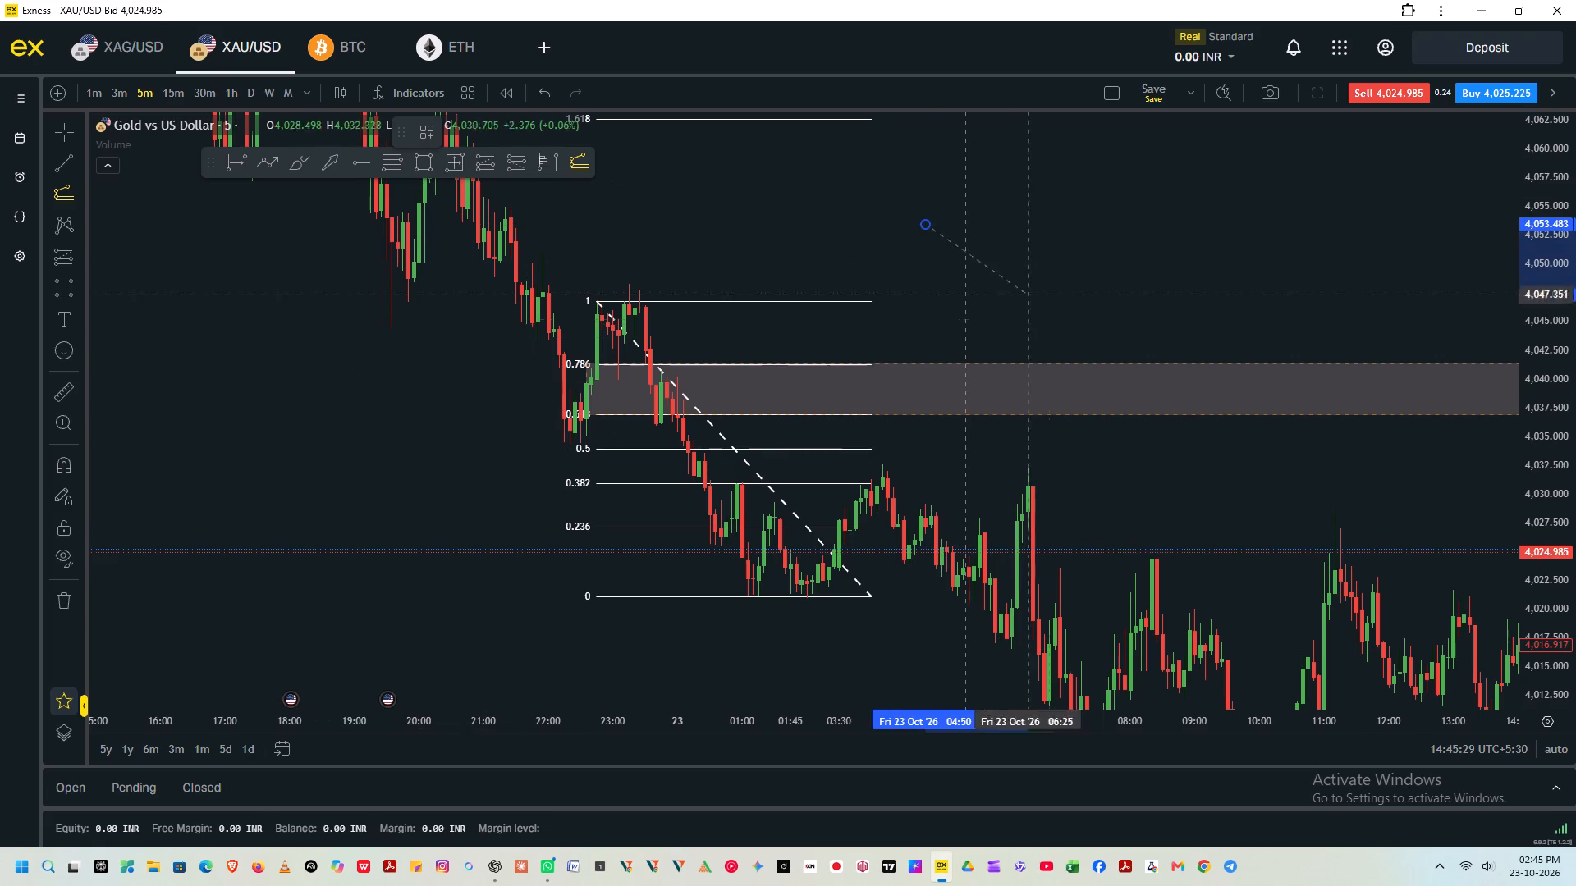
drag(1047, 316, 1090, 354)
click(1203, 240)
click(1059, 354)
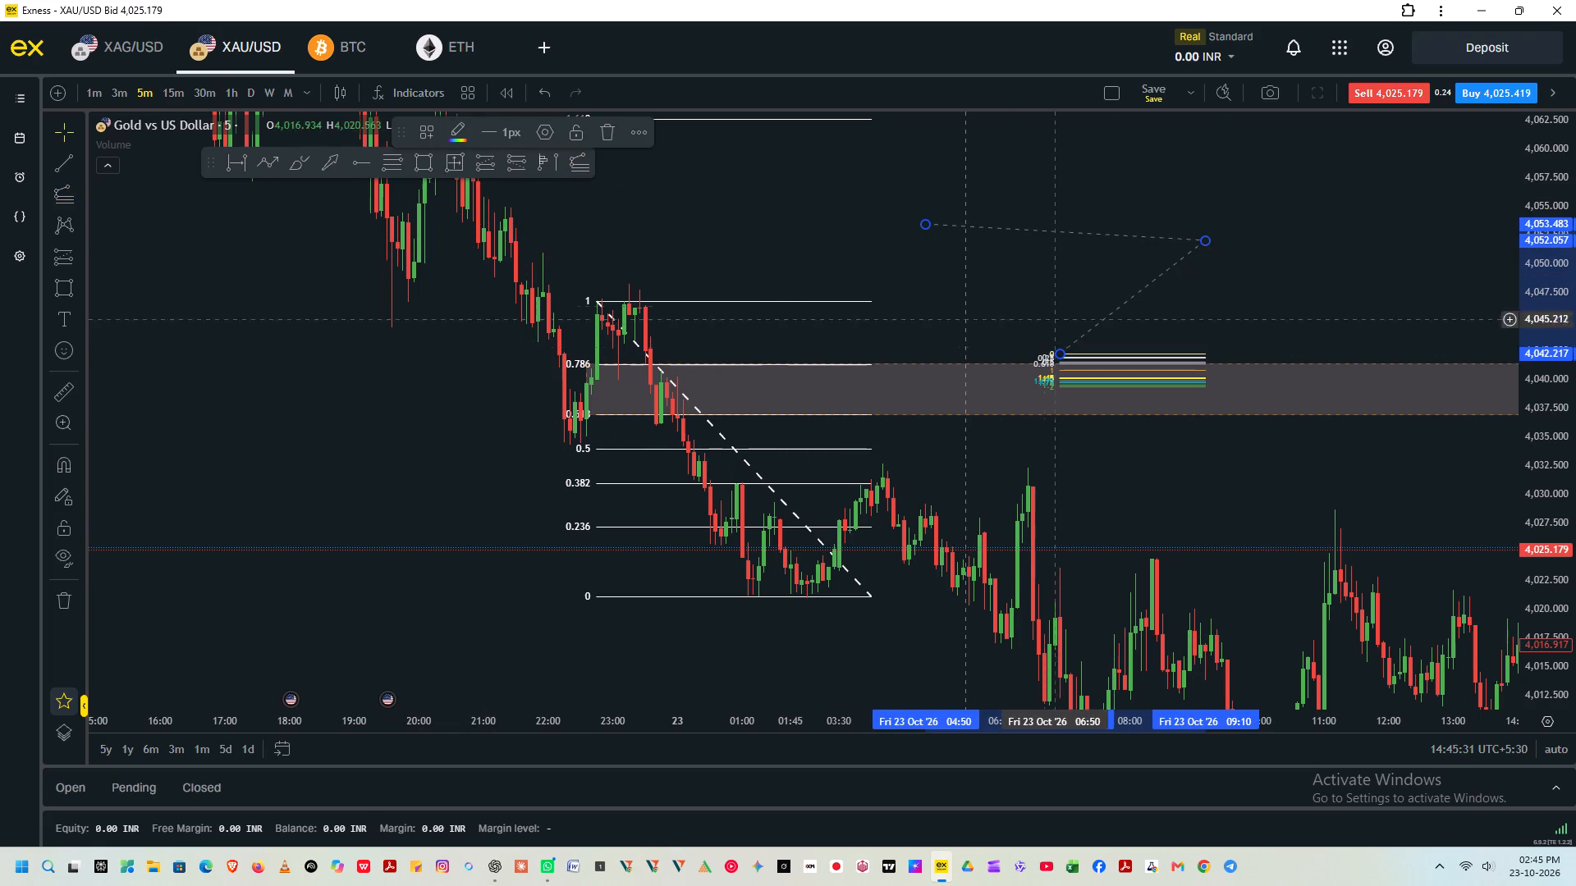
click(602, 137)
Draw a trend-based Fib extension from about 4,065.03 at 19:25 on 22 Oct, through 4,034.52 at 21:20, to 4,048.35 at 02:00.
drag(694, 219, 954, 368)
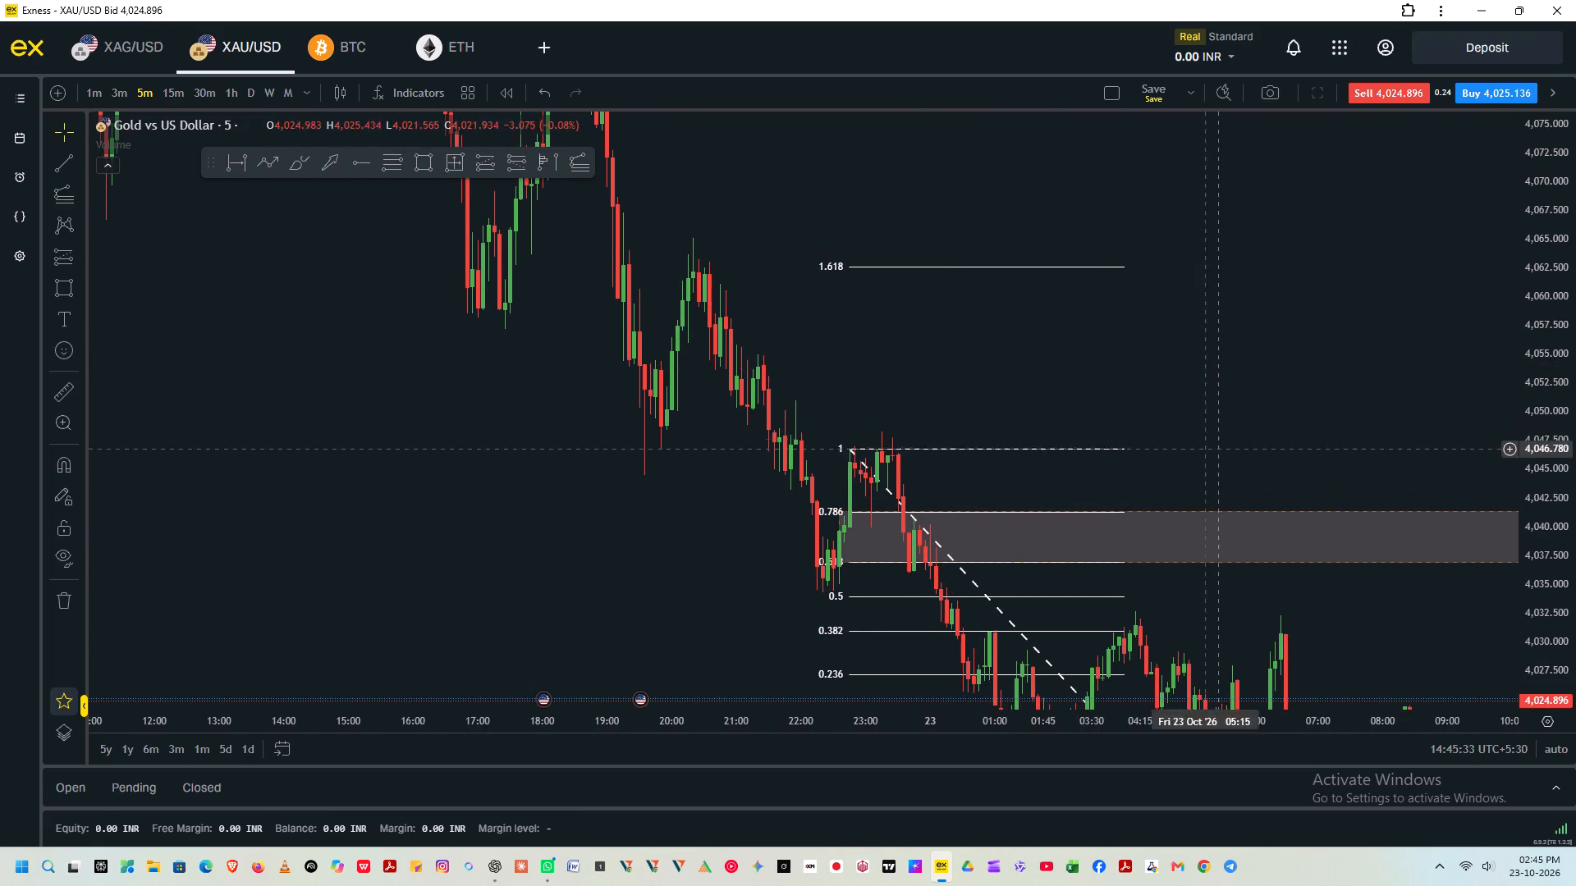
click(591, 165)
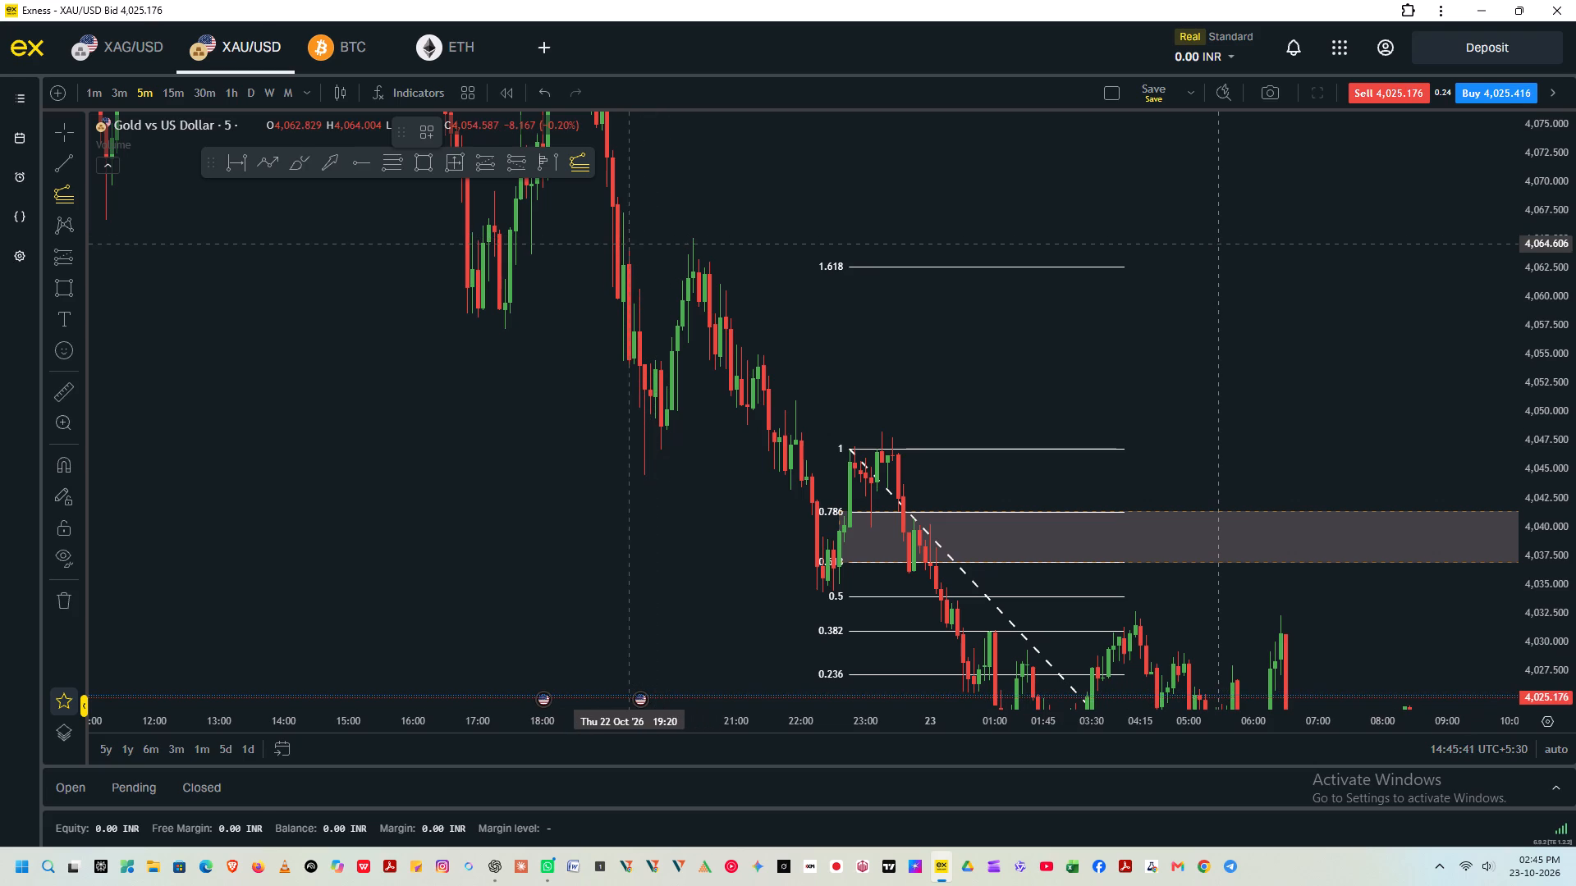
click(632, 239)
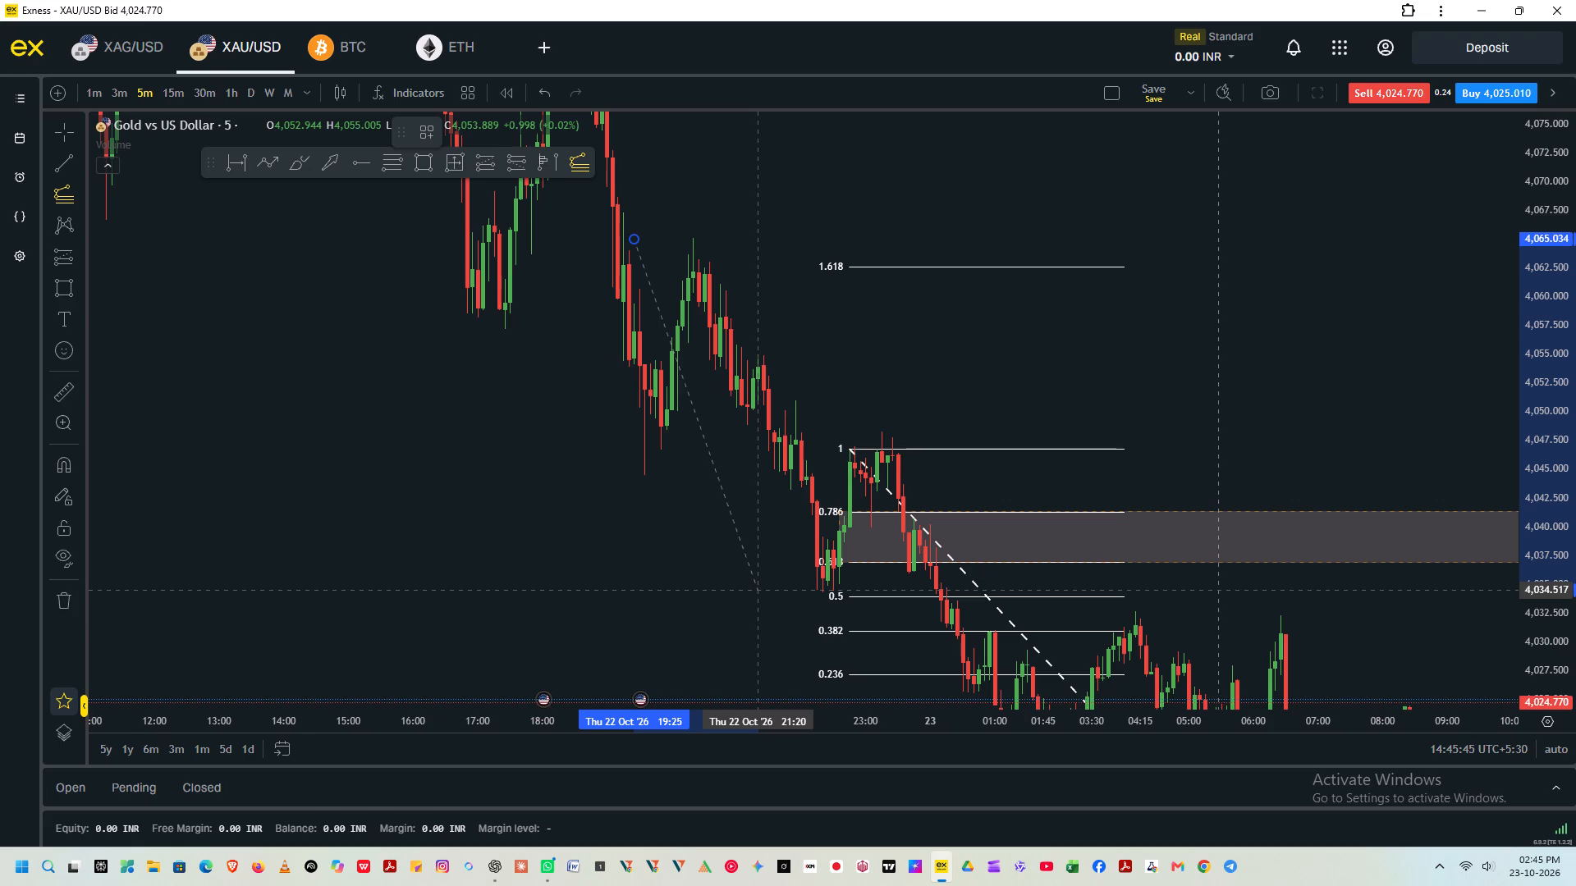
click(757, 590)
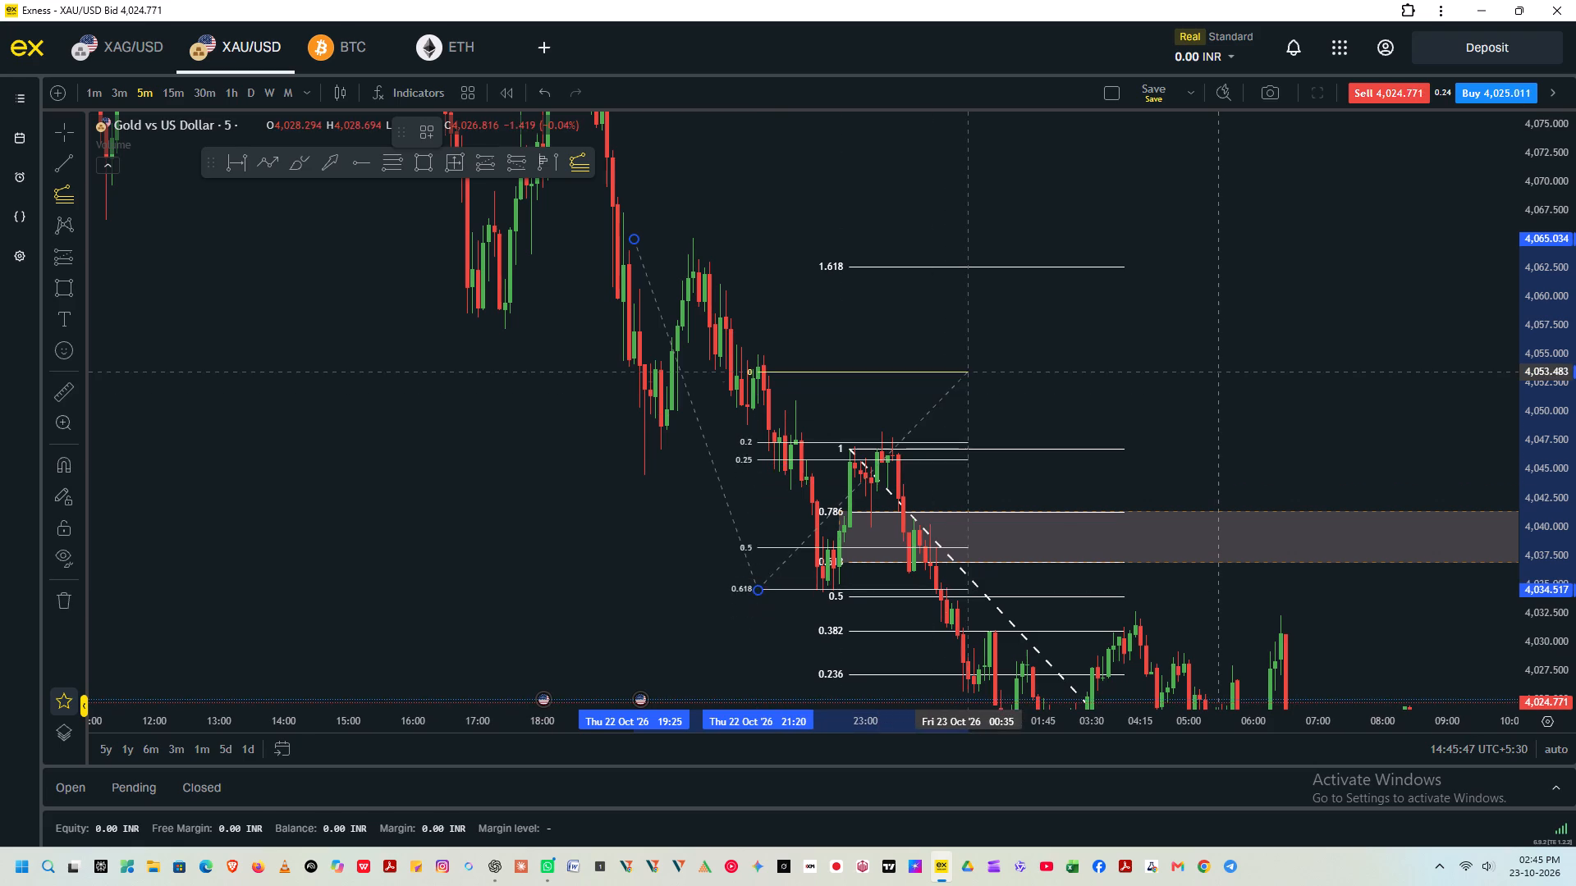
click(1057, 431)
Draw a rectangle zone between the extension's 1.5 and 1.675 levels, from about 4,002.58 at 21:45 to about 3,997 near 01:20.
drag(1236, 432, 969, 91)
drag(911, 610, 798, 347)
scroll(1575, 578, down, 4)
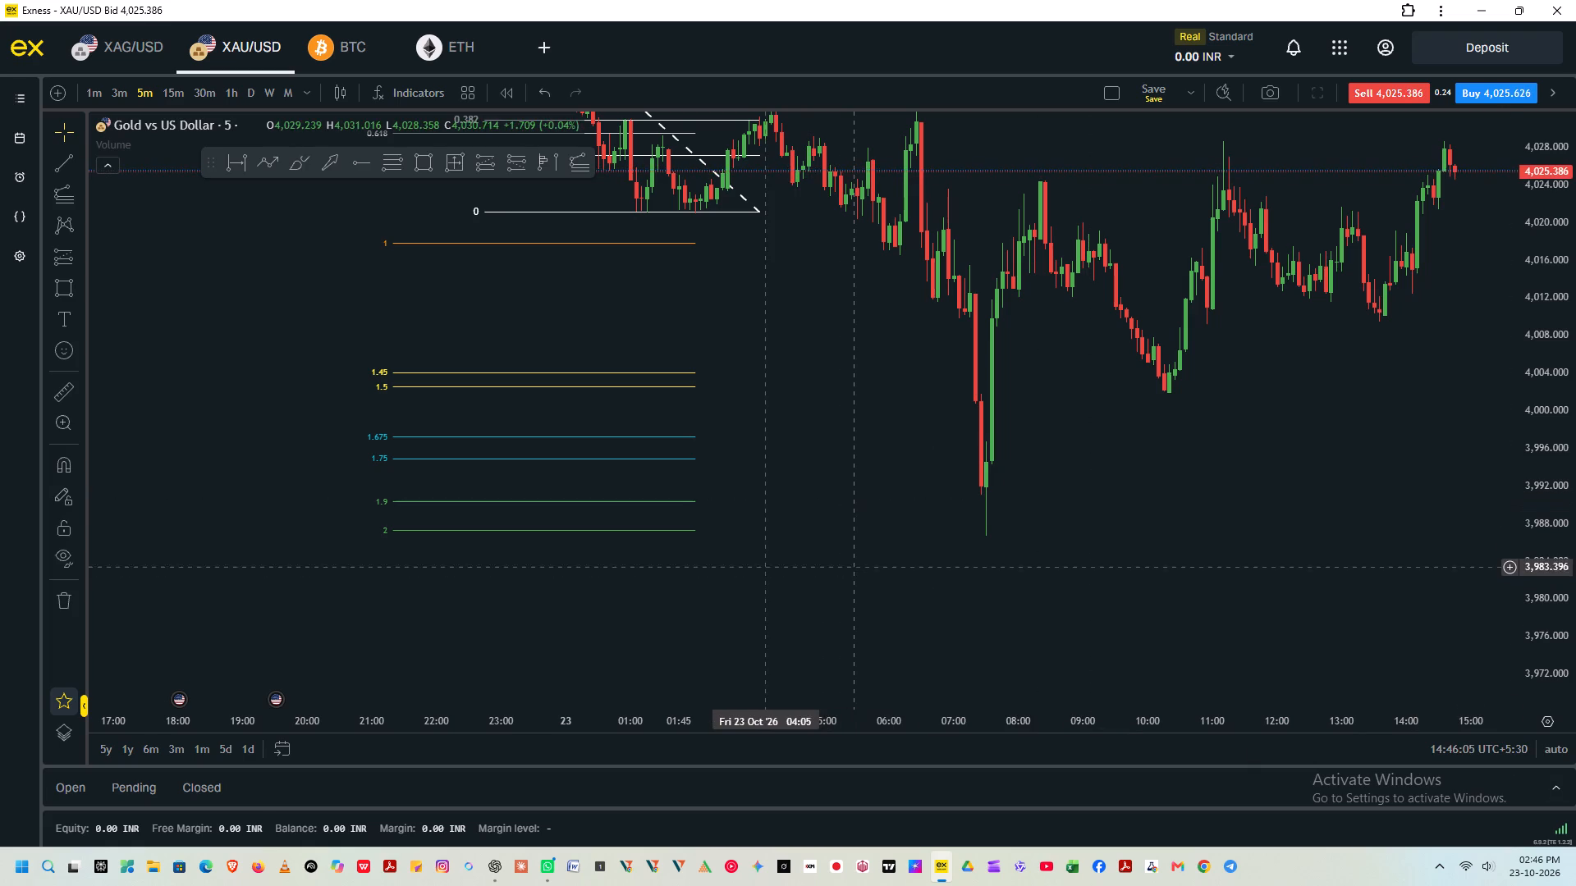
drag(833, 473, 882, 583)
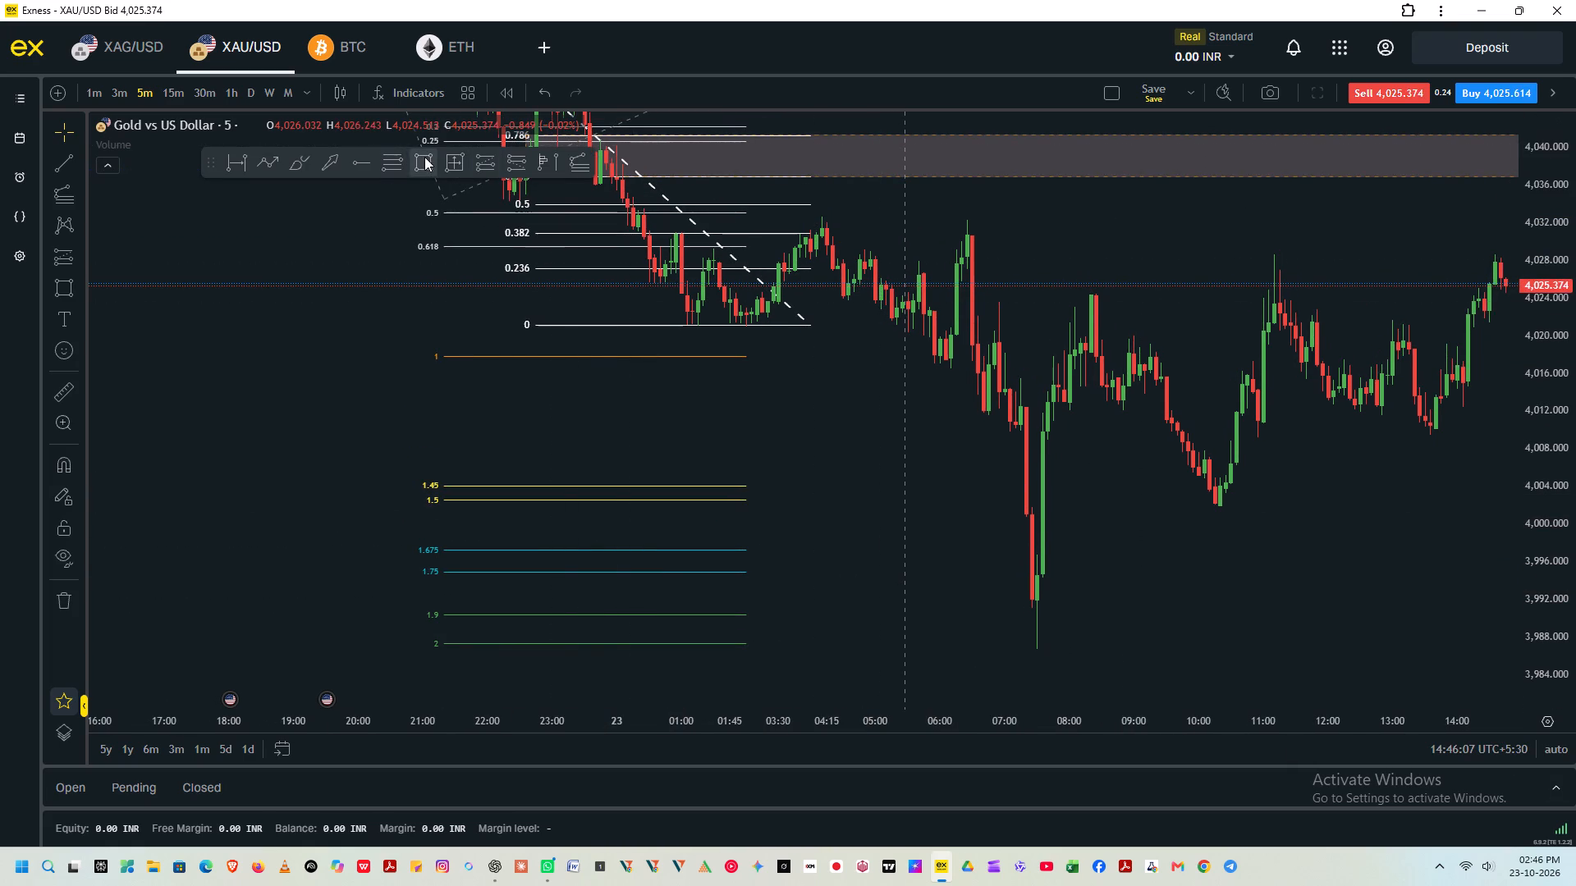
click(424, 157)
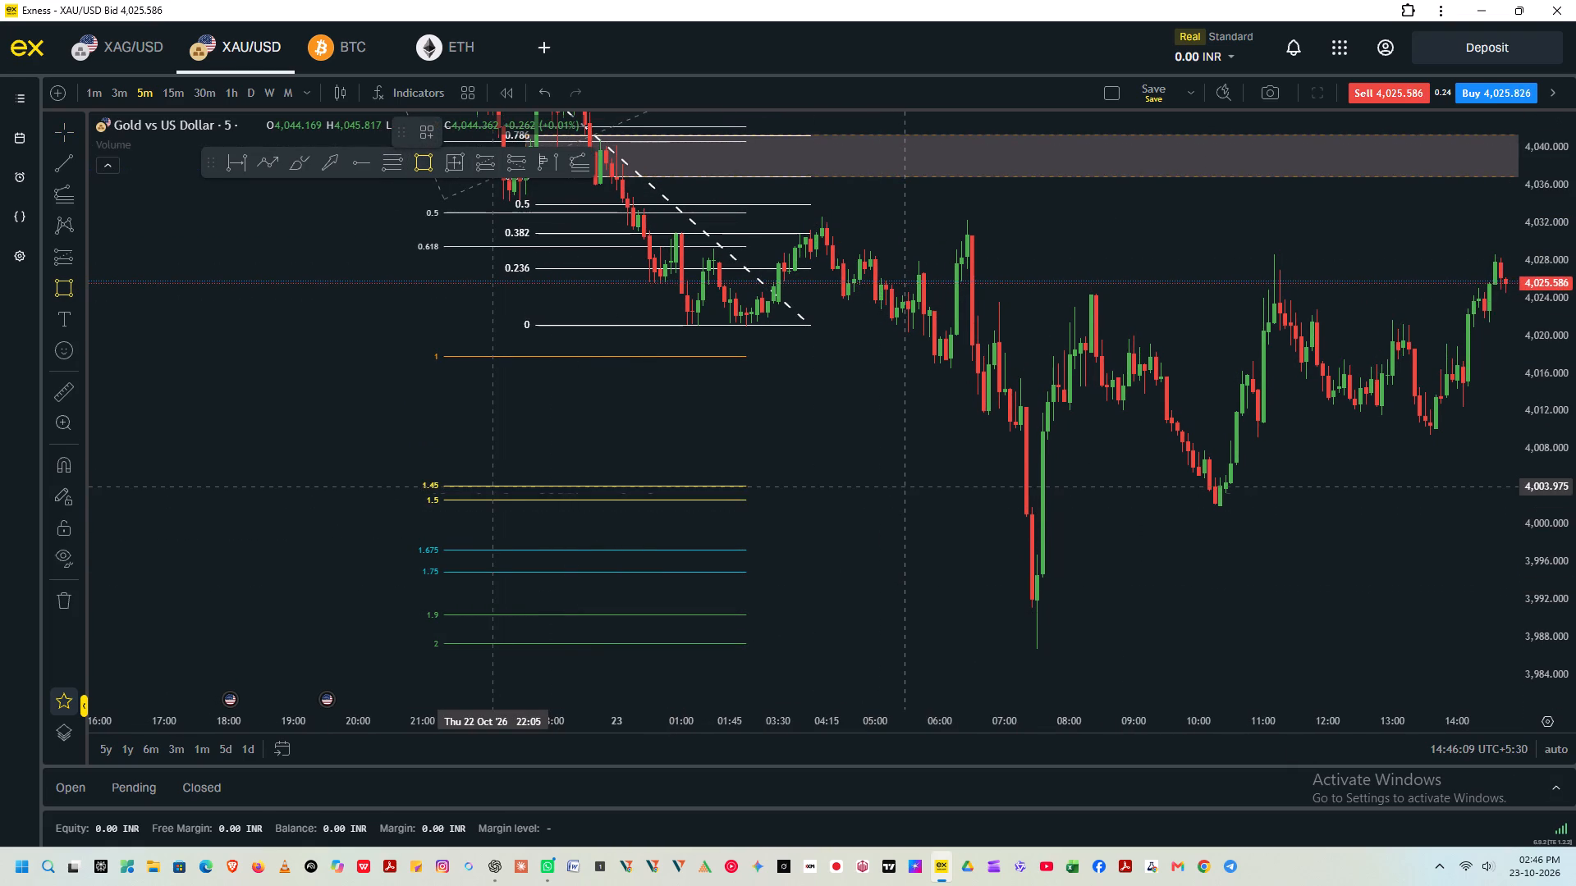
click(472, 500)
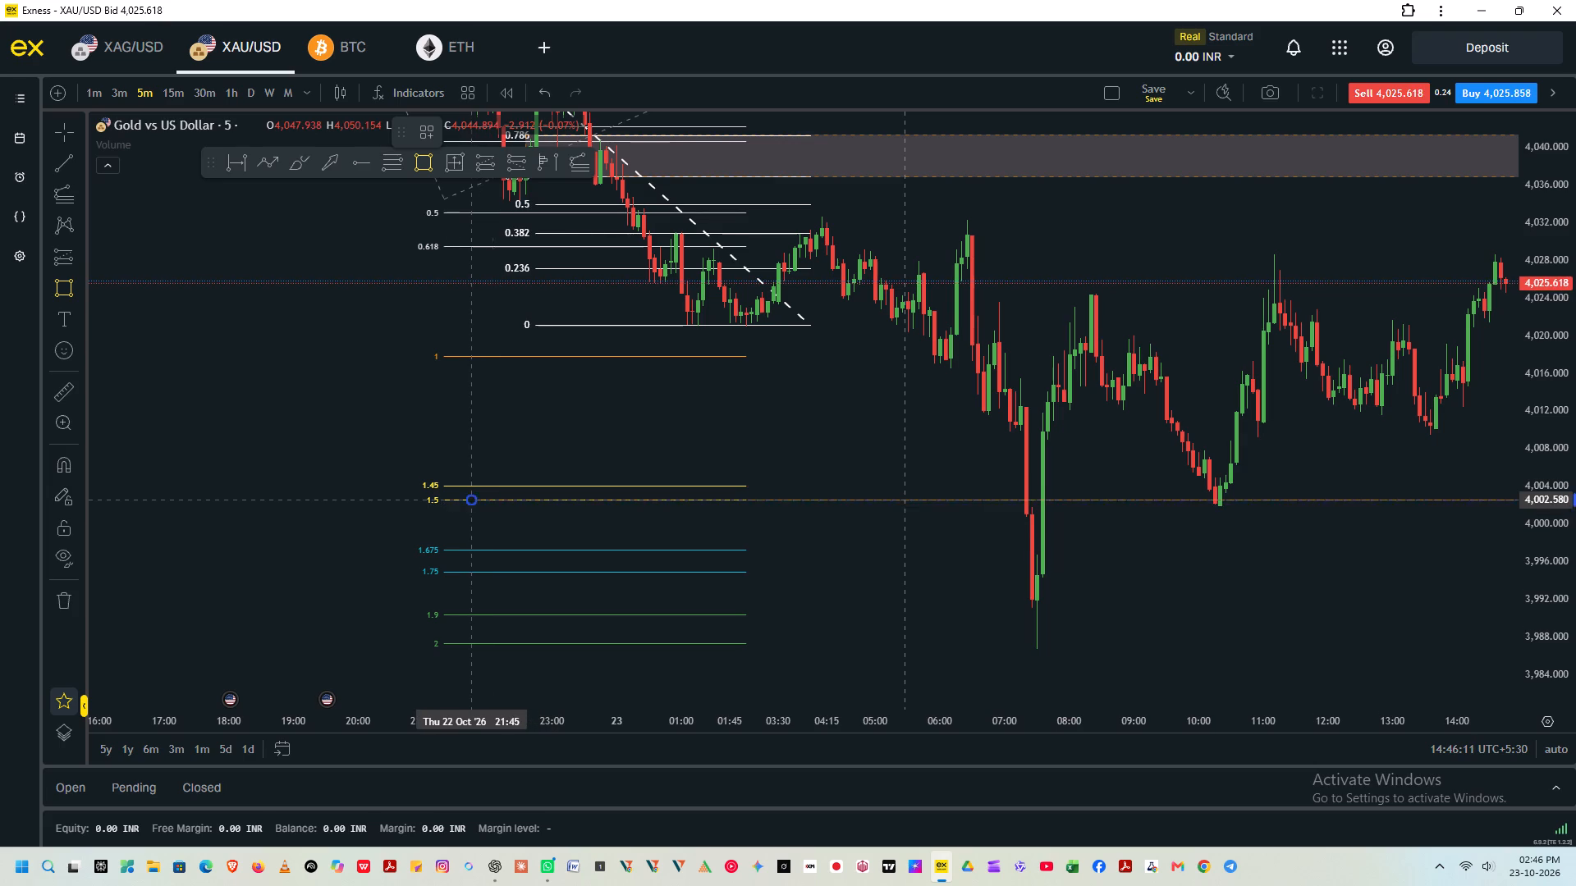
click(702, 550)
Delete the white Fib retracement and the coloured trend-based Fib extension from the chart, keeping both rectangle zones.
drag(866, 404, 825, 432)
scroll(1575, 552, down, 5)
scroll(973, 519, down, 3)
drag(1071, 452, 968, 537)
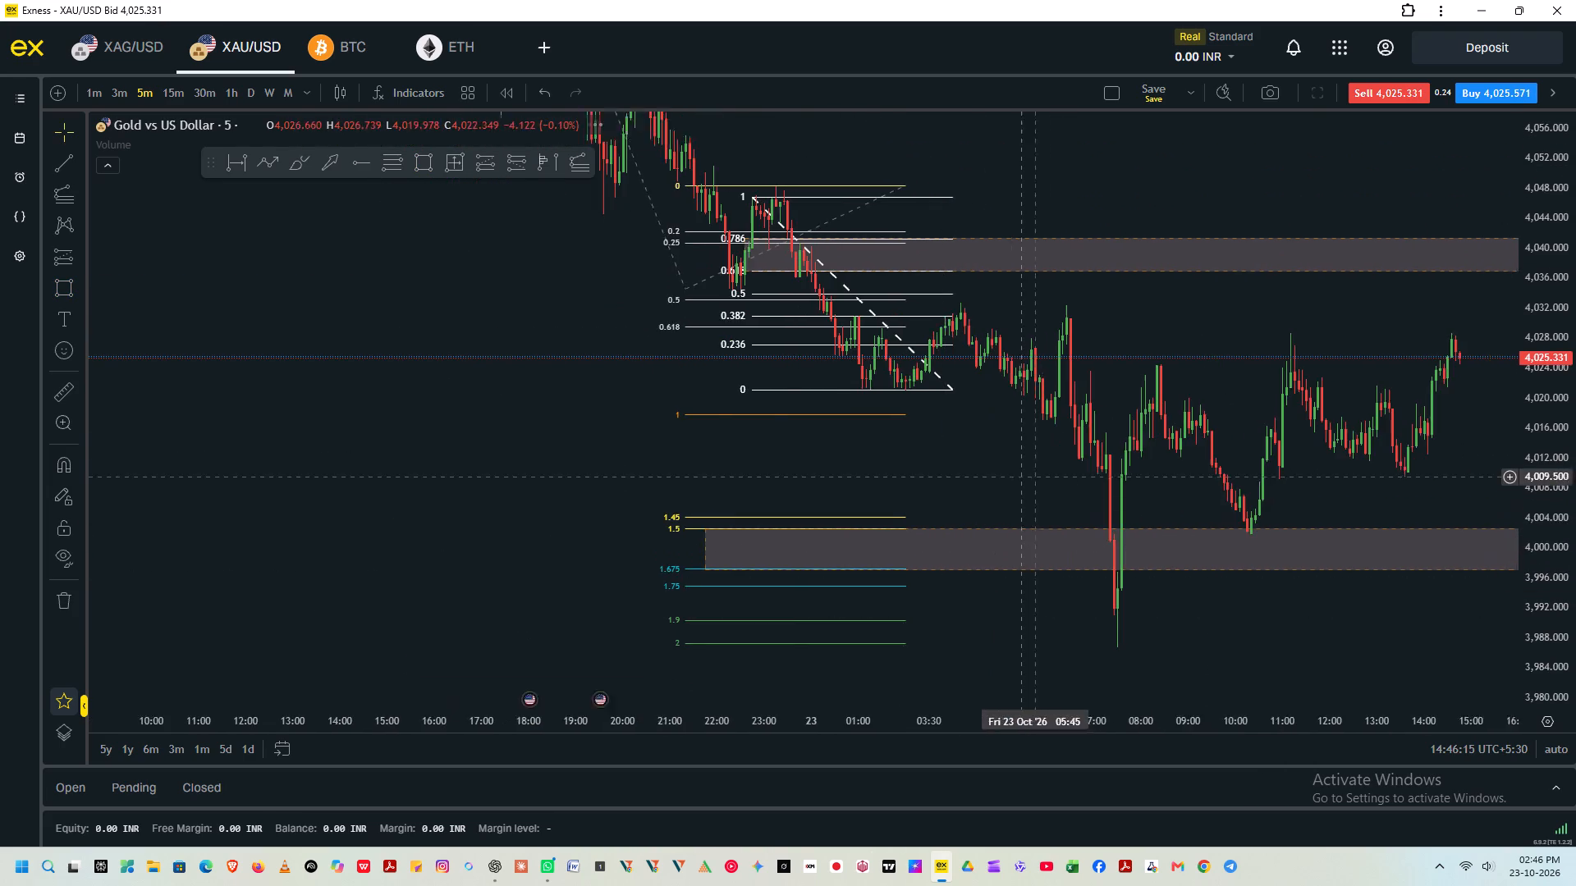
drag(968, 537, 912, 565)
click(795, 288)
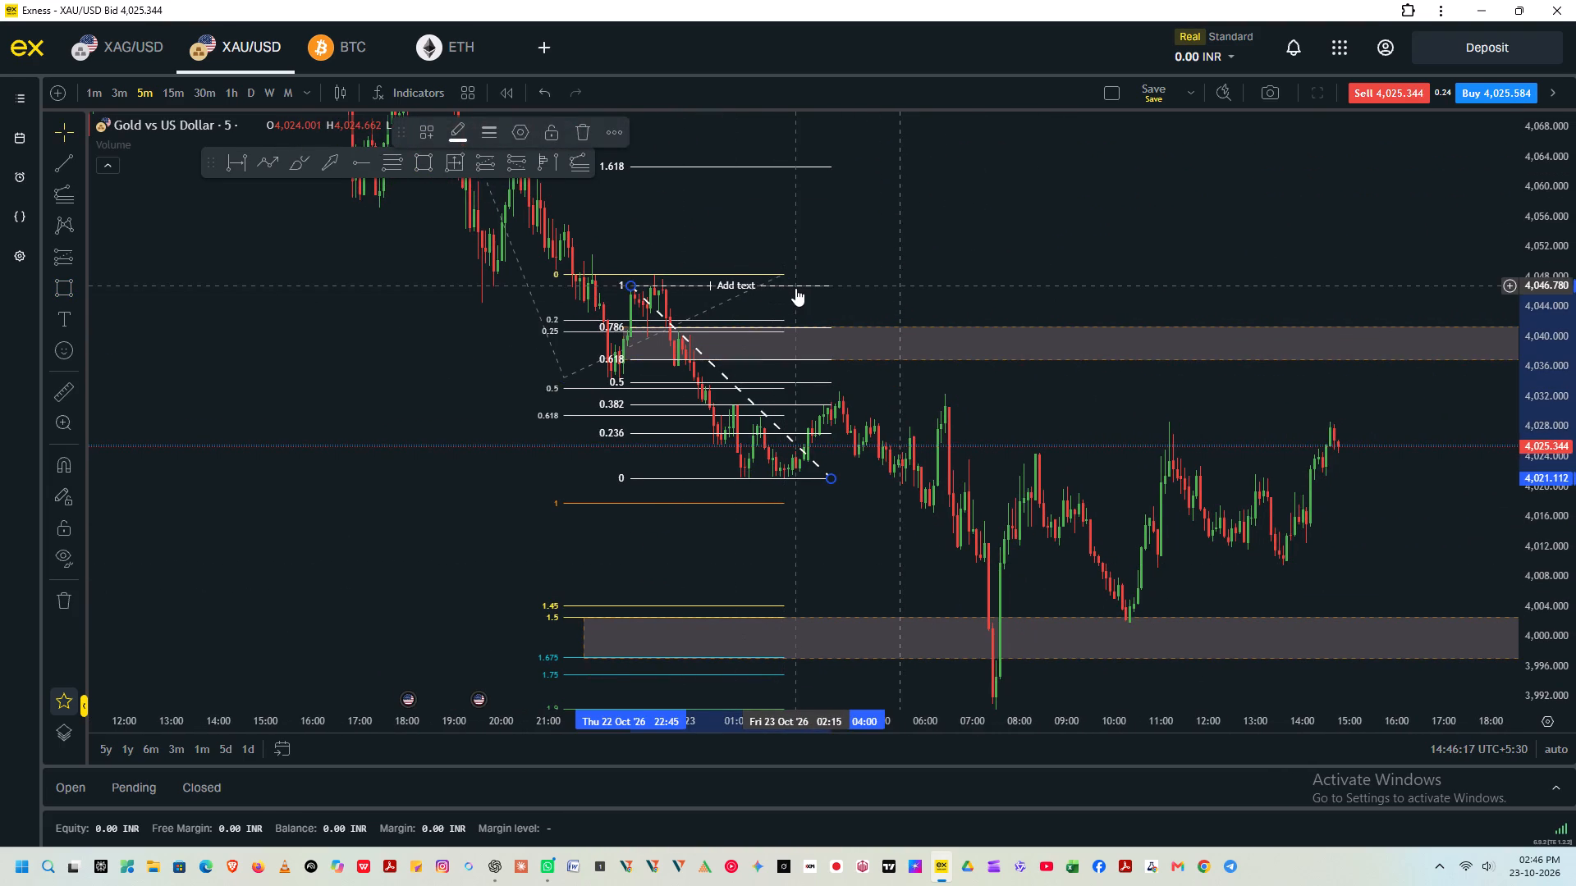
key(Delete)
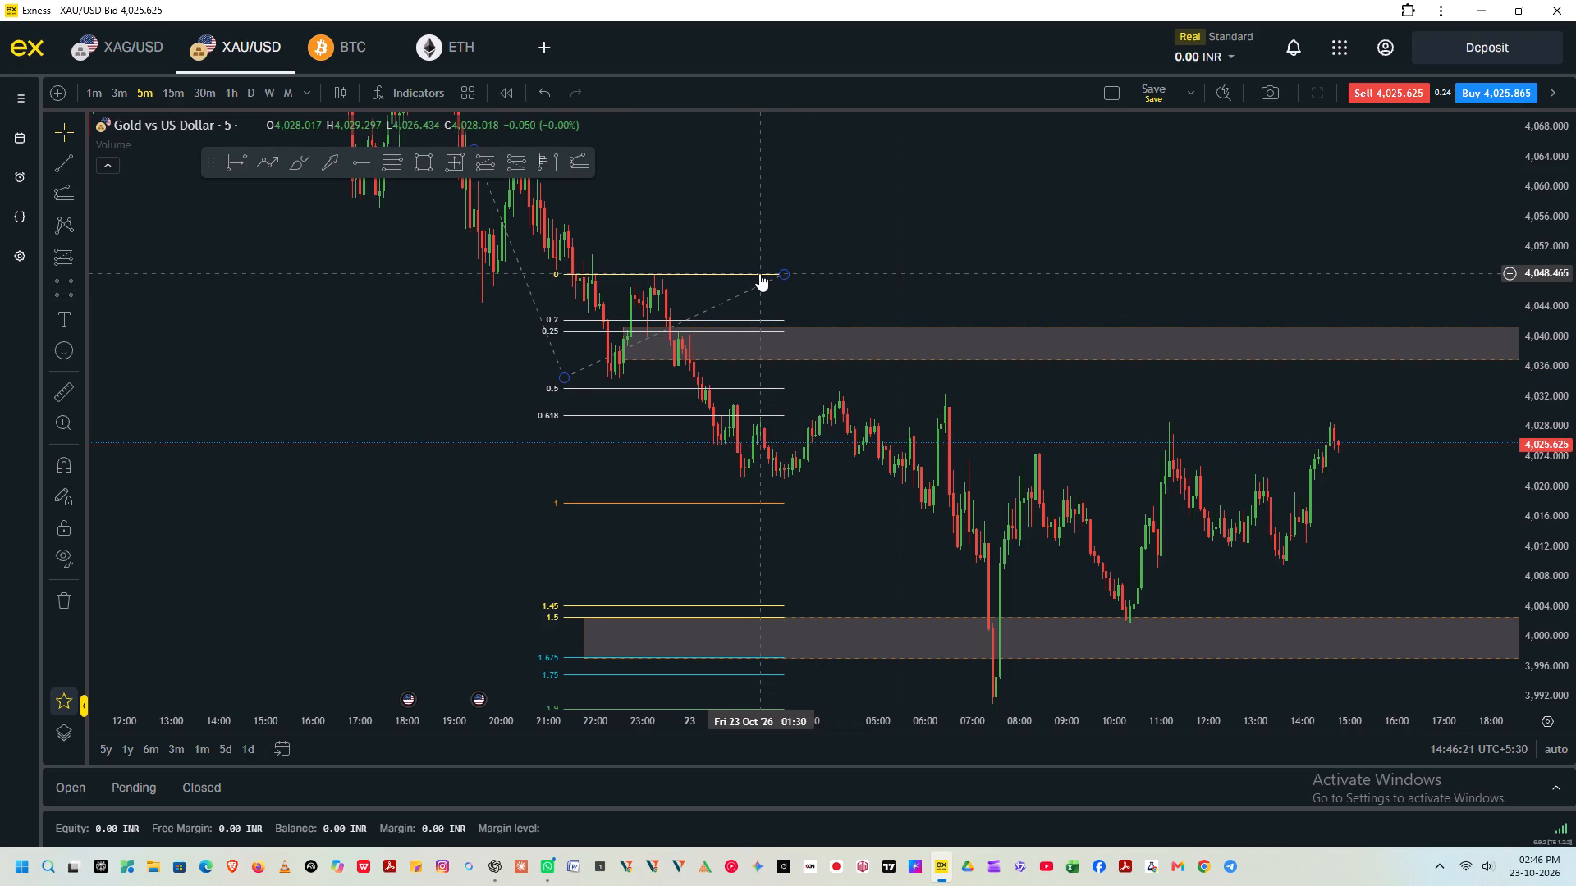
click(759, 273)
key(Delete)
click(753, 273)
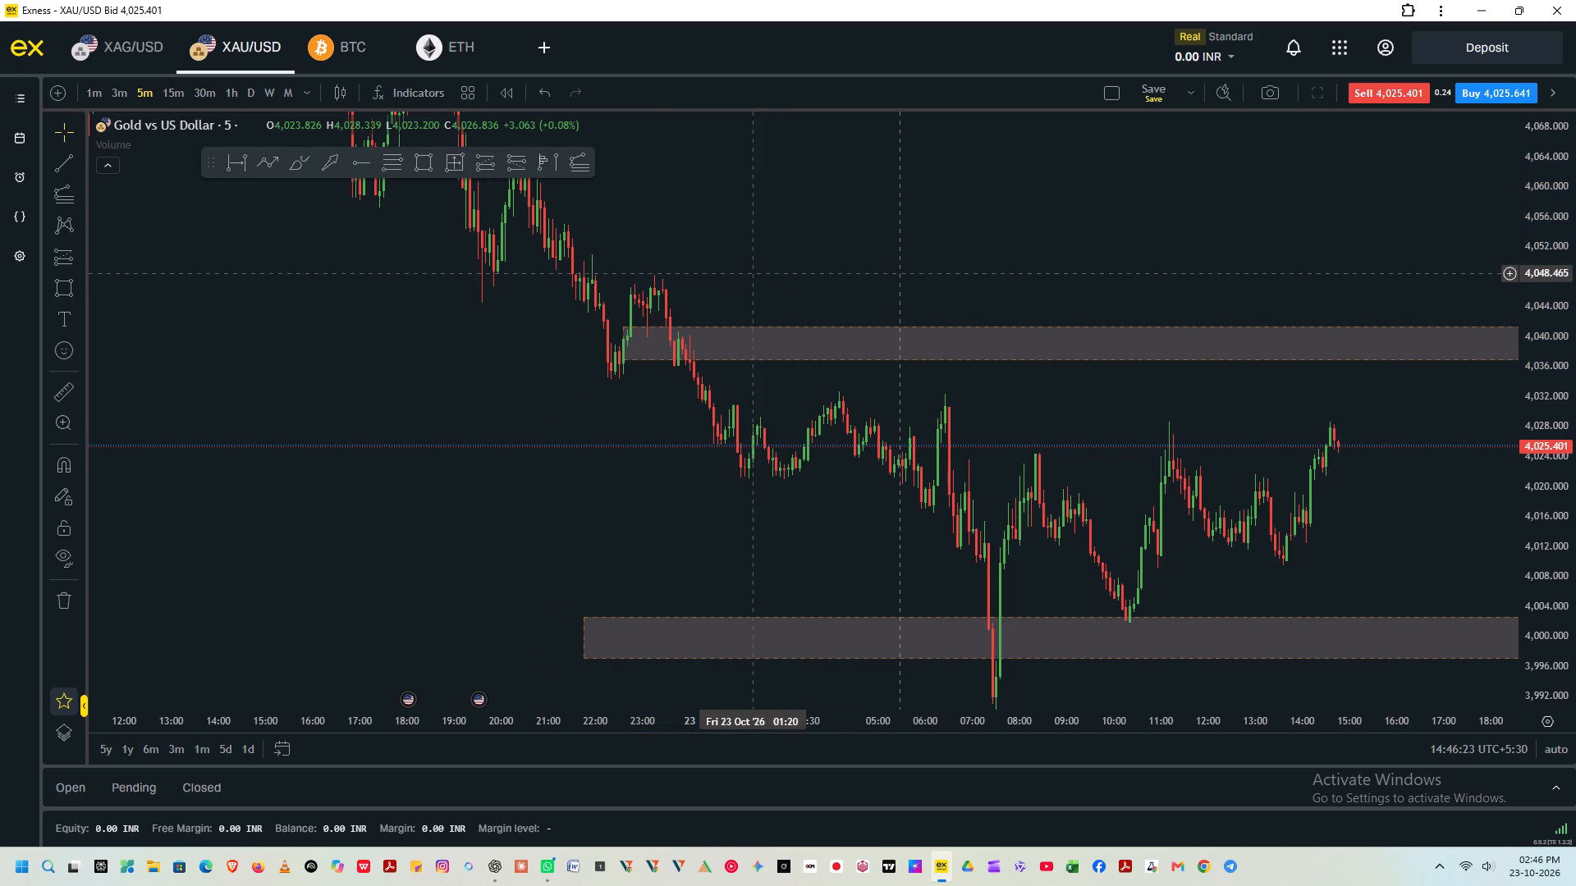
Draw a Fib retracement over the larger decline from about 4,065.09 at 19:10 on 22 Oct to about 4,002.18 at 07:10 on 23 Oct.
click(401, 153)
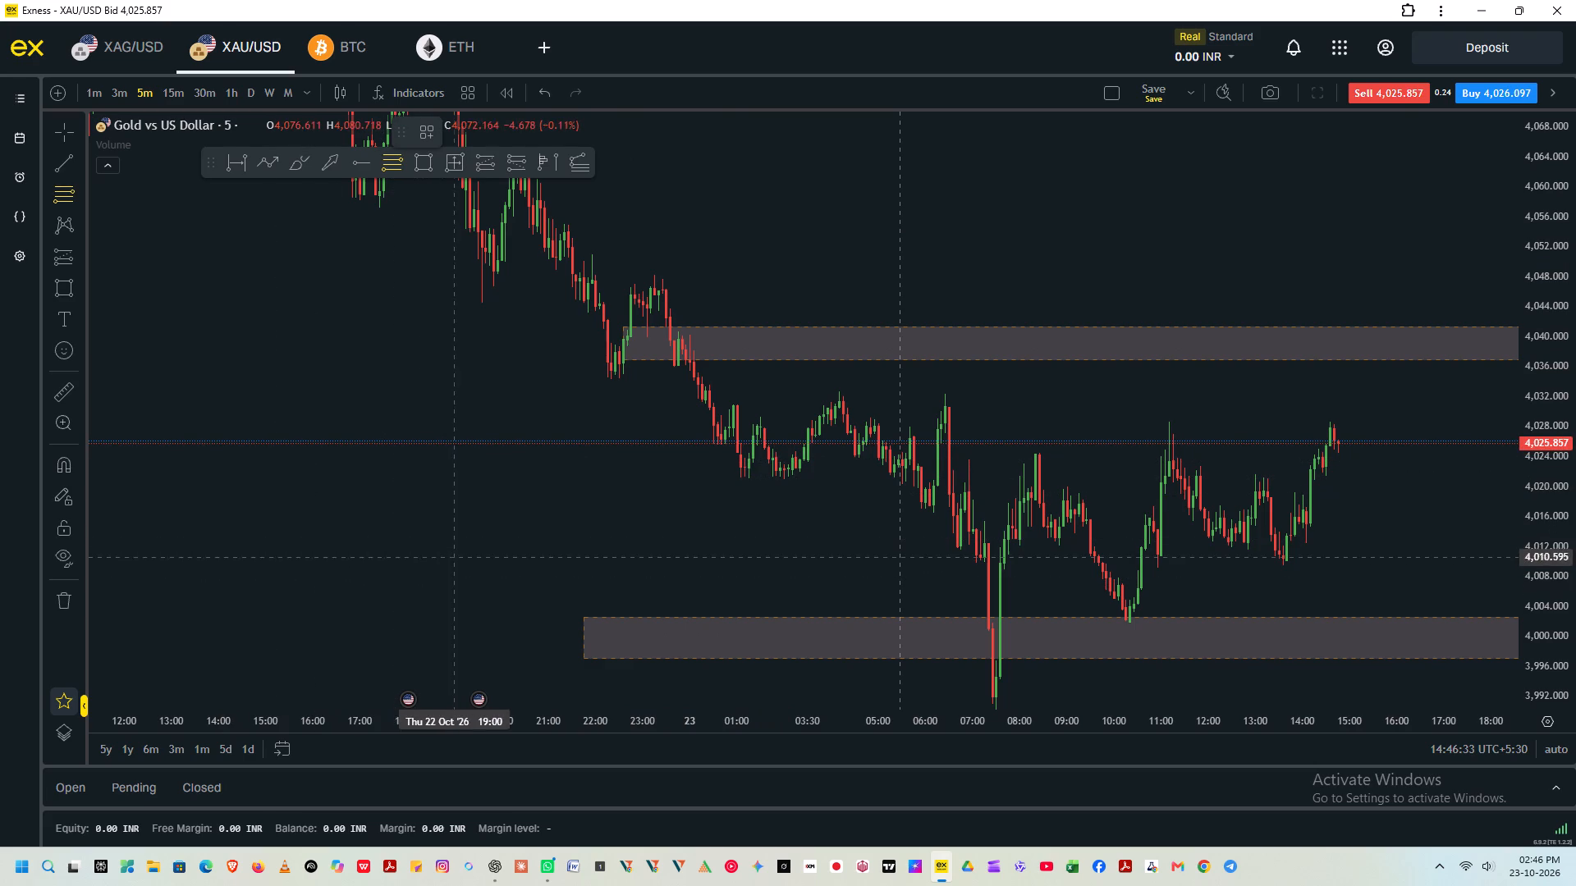
scroll(1564, 398, down, 1)
scroll(833, 444, down, 3)
scroll(1575, 432, down, 3)
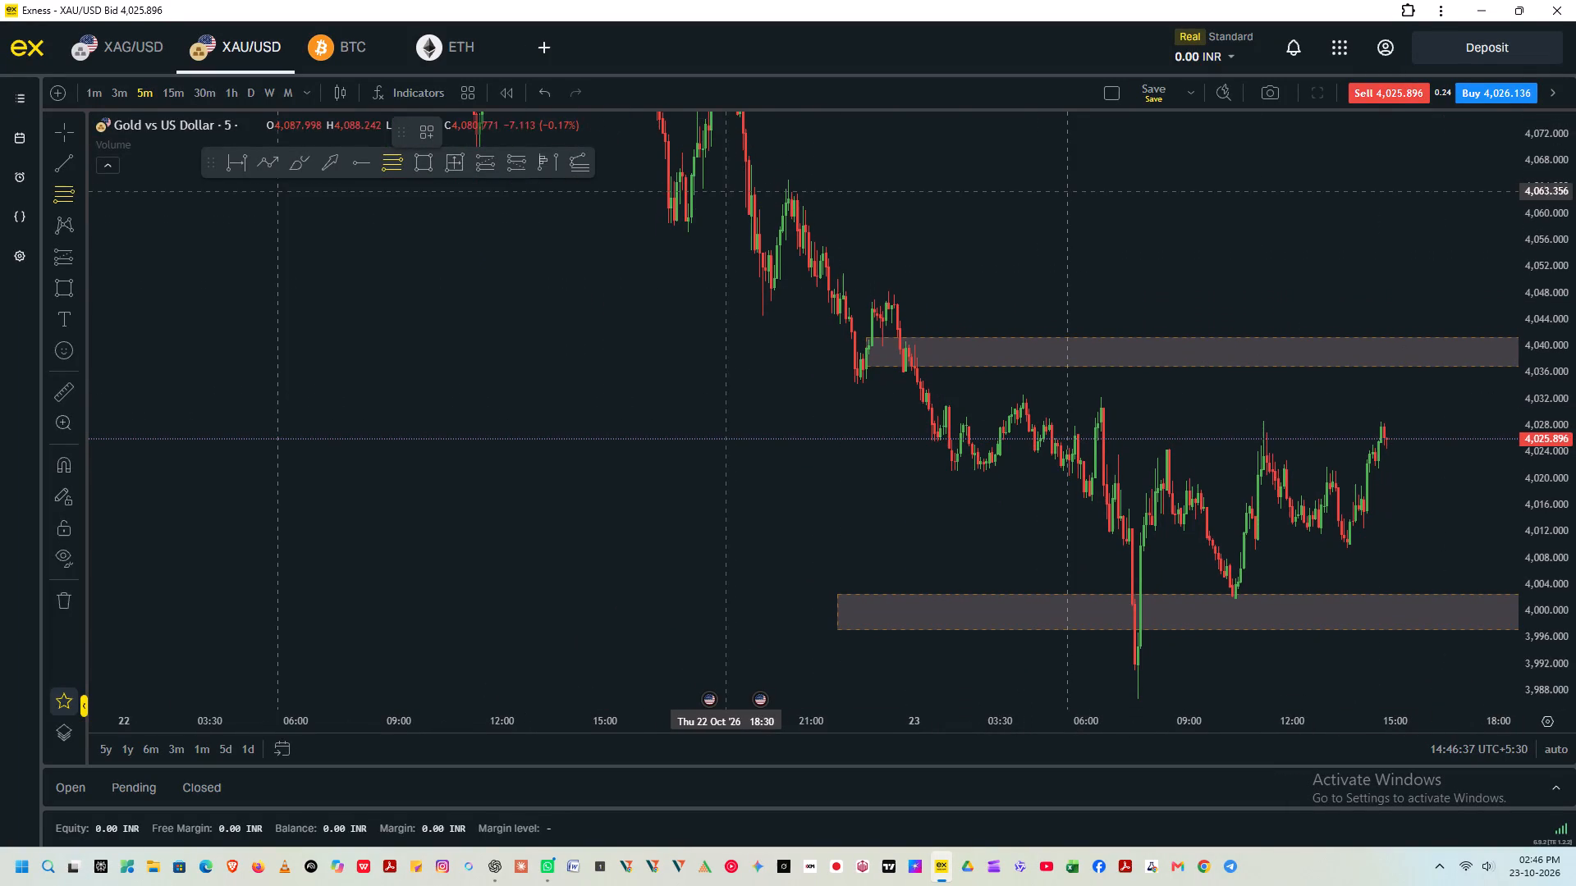
click(748, 180)
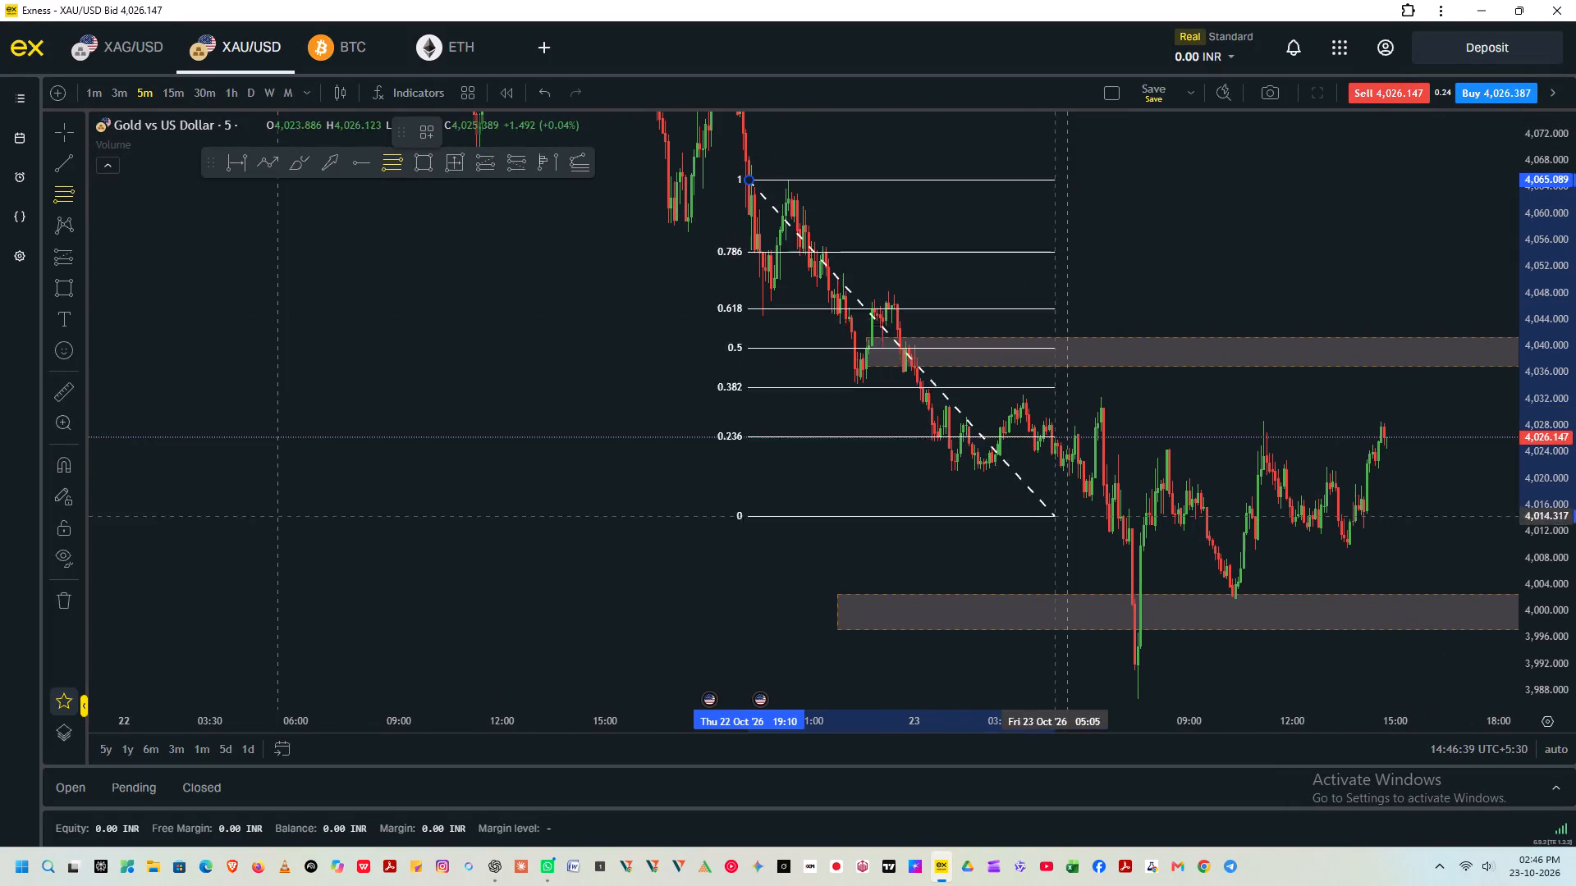
click(1127, 596)
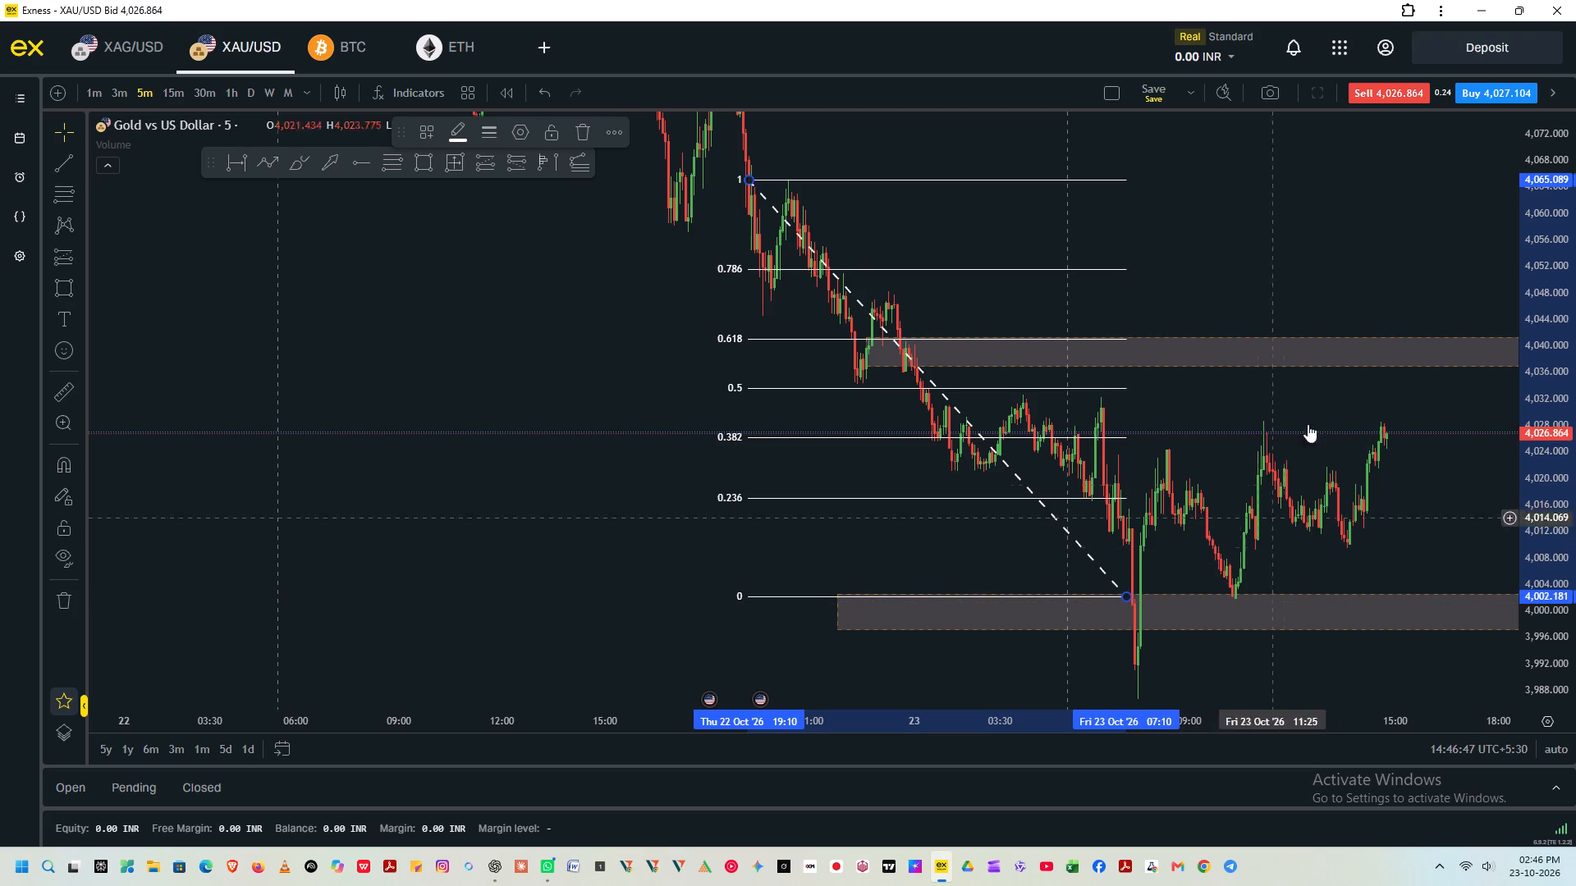
Draw a rectangle zone between the retracement's 0.618 and 0.5 levels, from about 4,041.31 at 18:45 to about 4,033.64 at 01:40.
drag(1290, 244, 1161, 265)
drag(1138, 249, 1158, 235)
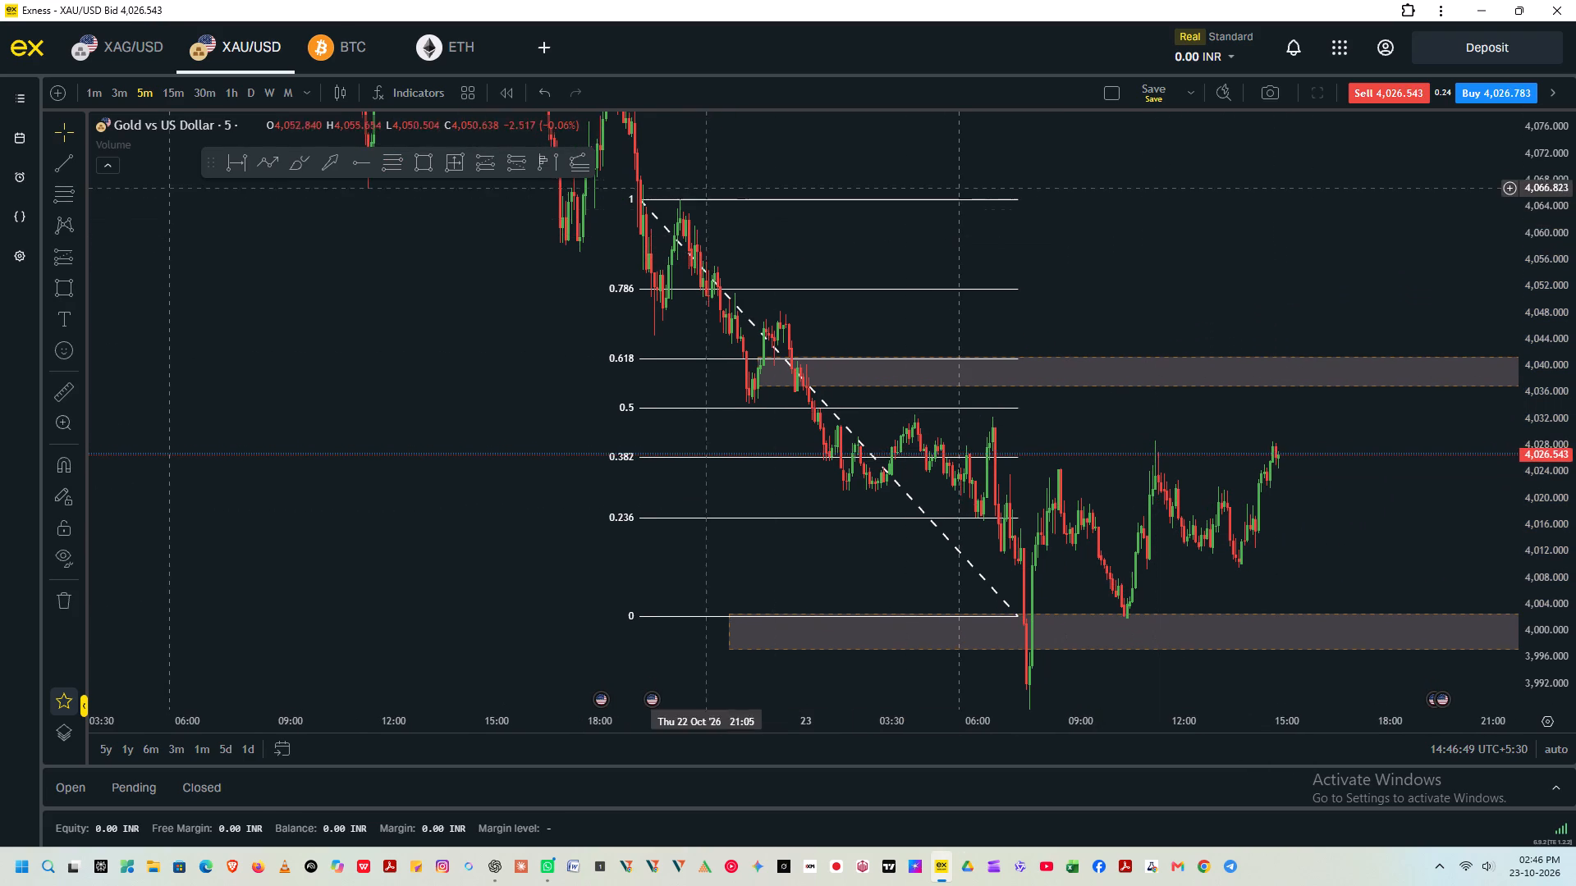
click(411, 165)
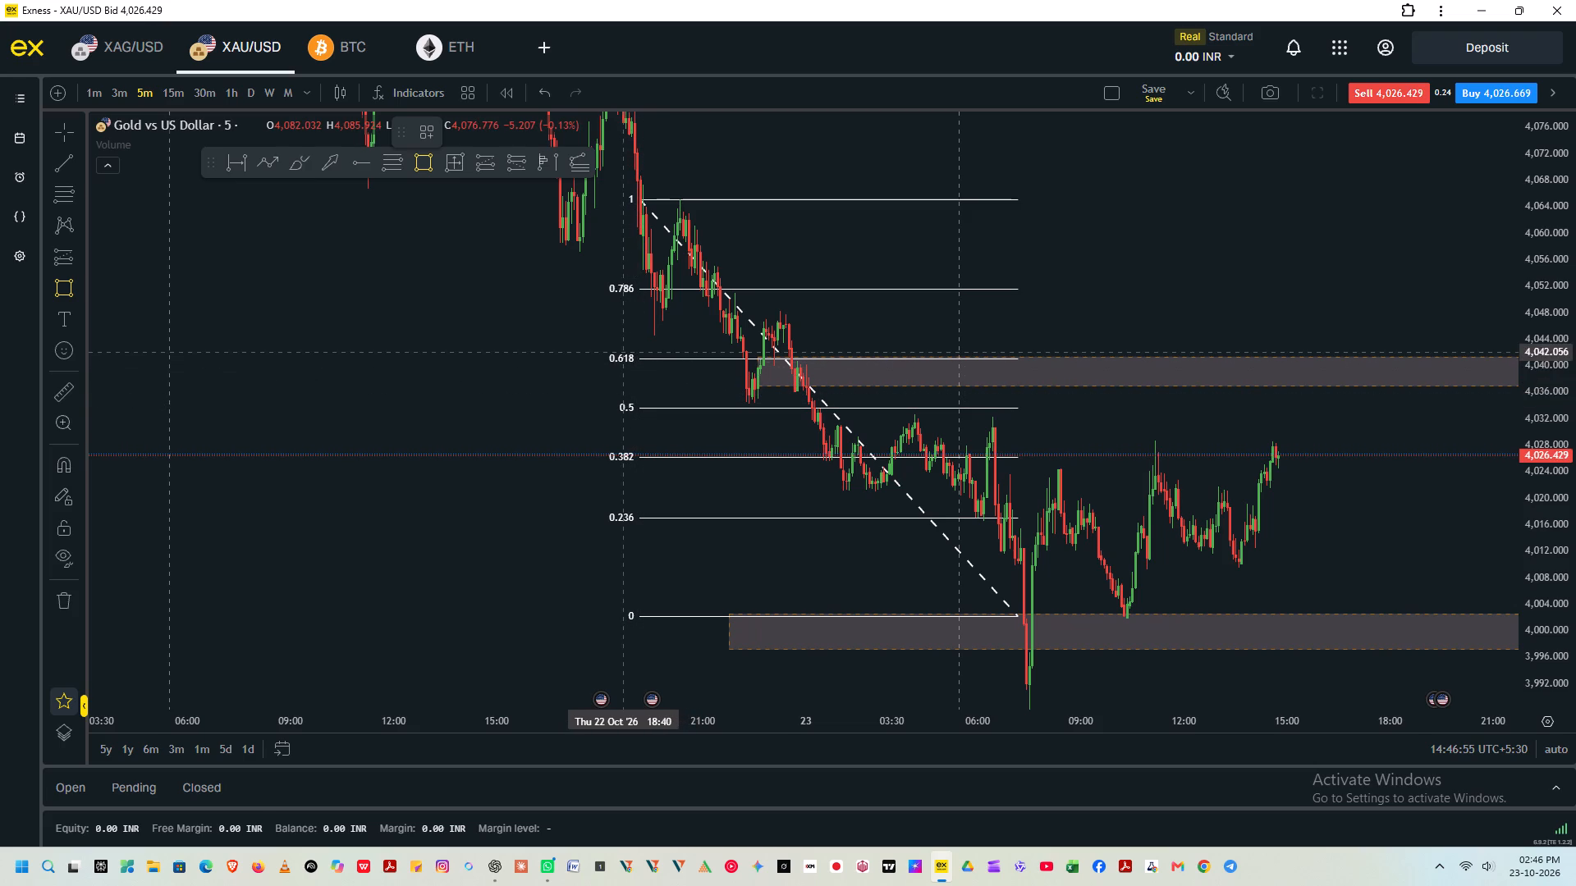
click(625, 357)
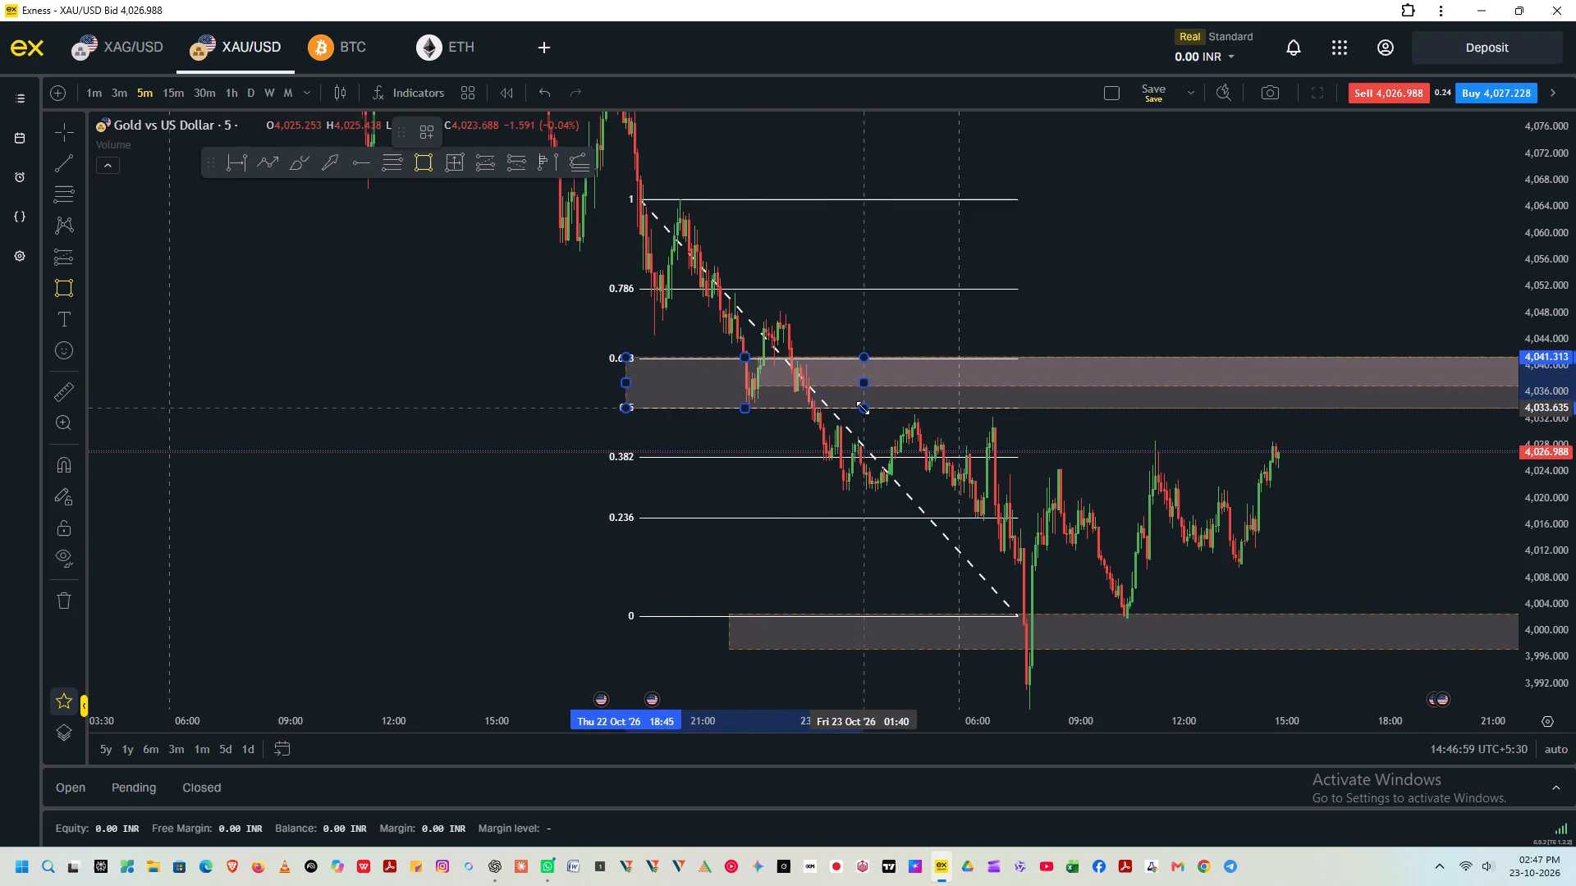
click(863, 408)
click(1148, 283)
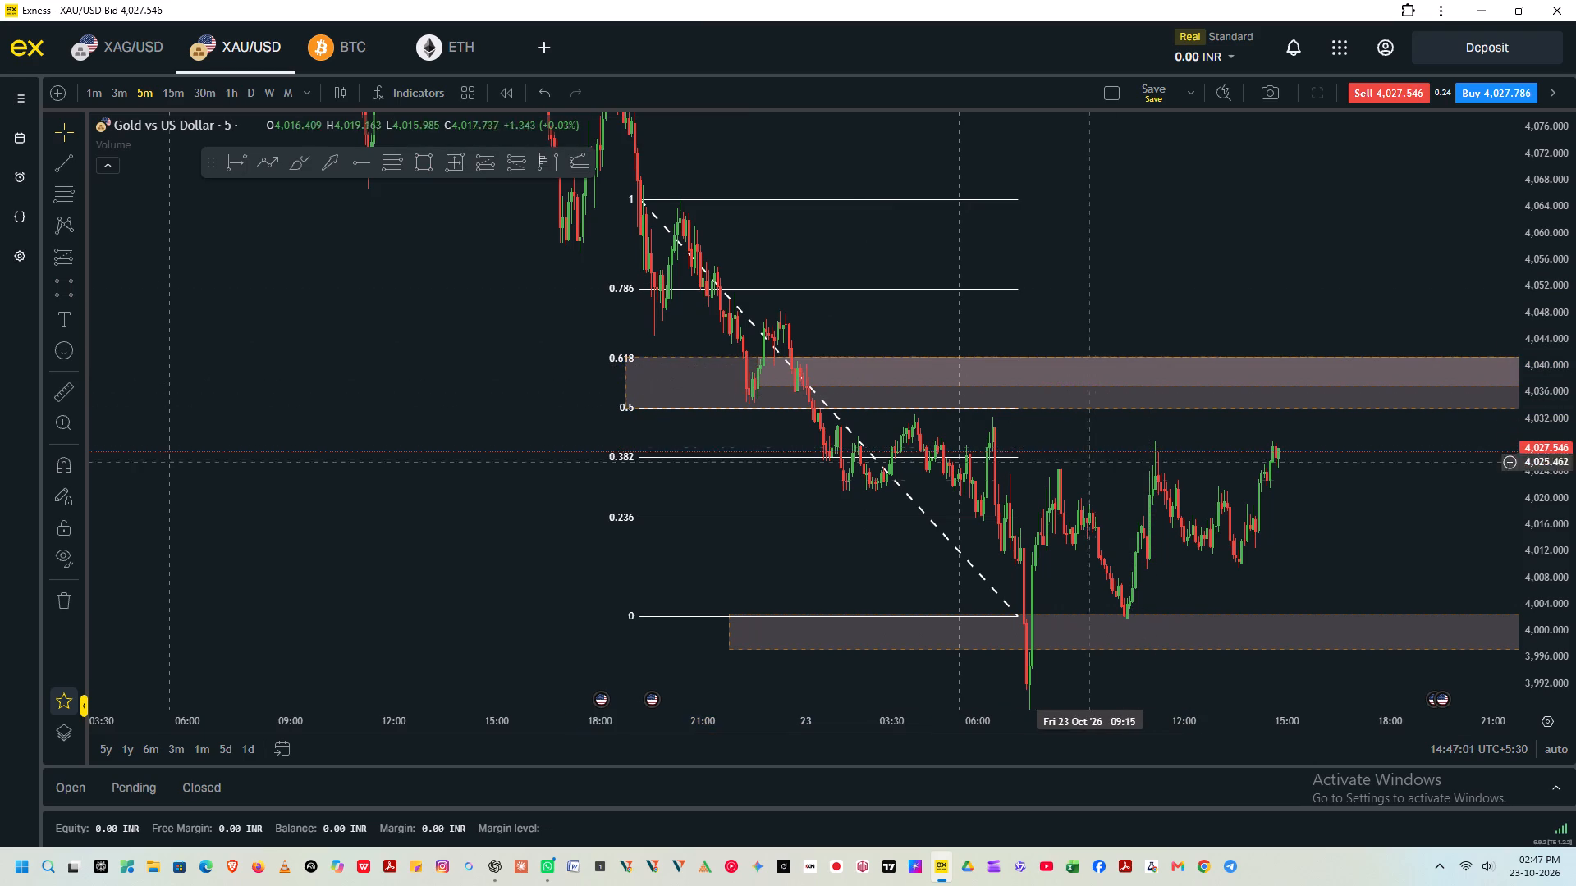
drag(1093, 501, 1014, 416)
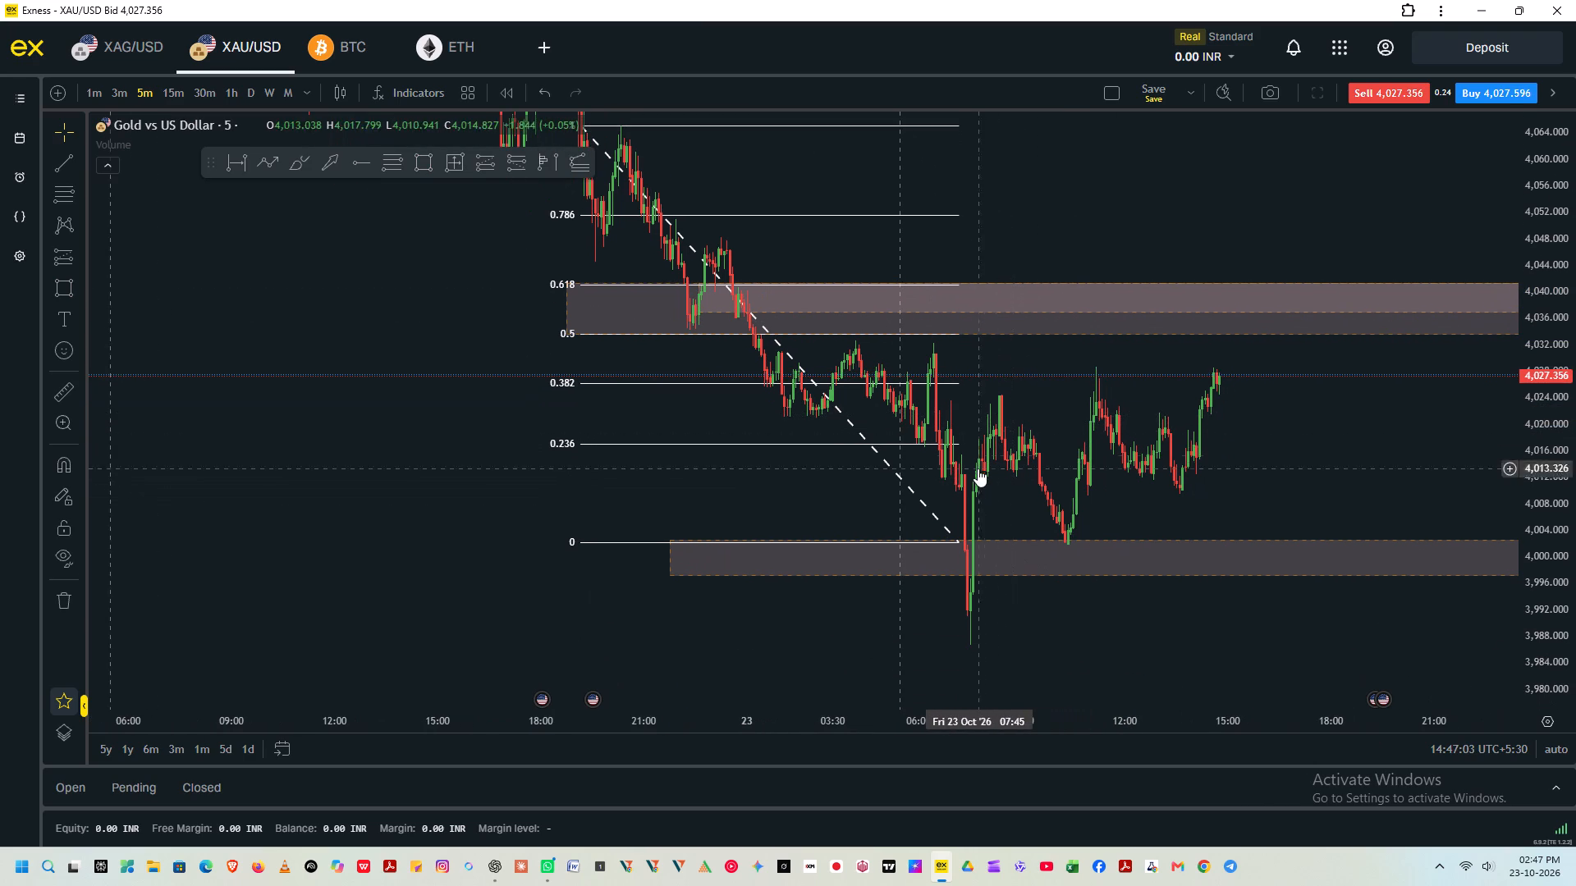
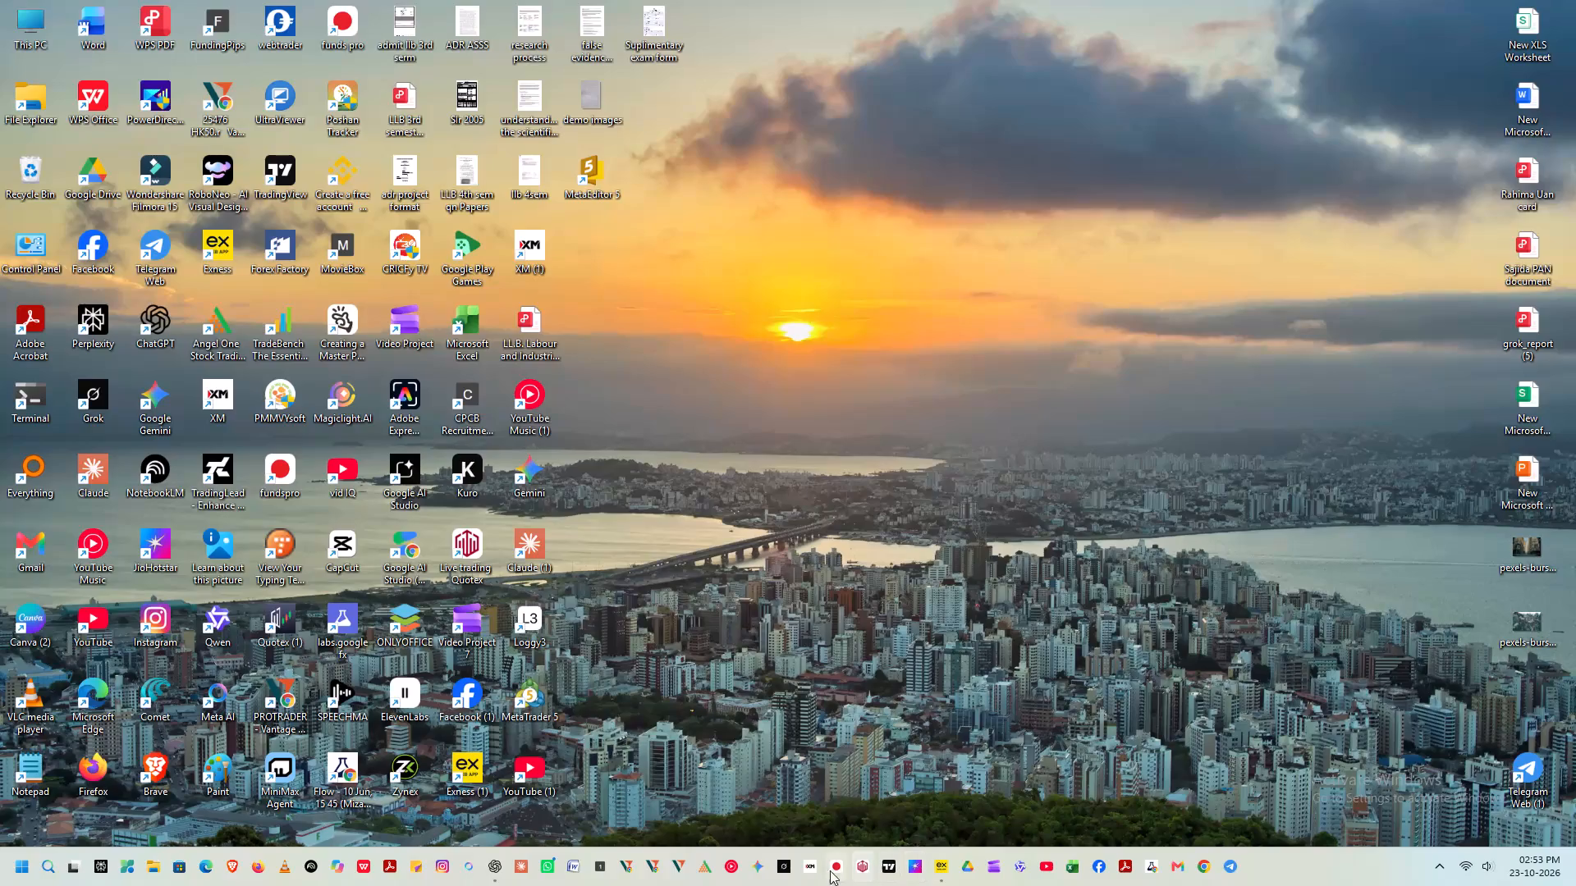
Switch to Chrome and search Google for "kuro" in a new tab.
click(1199, 870)
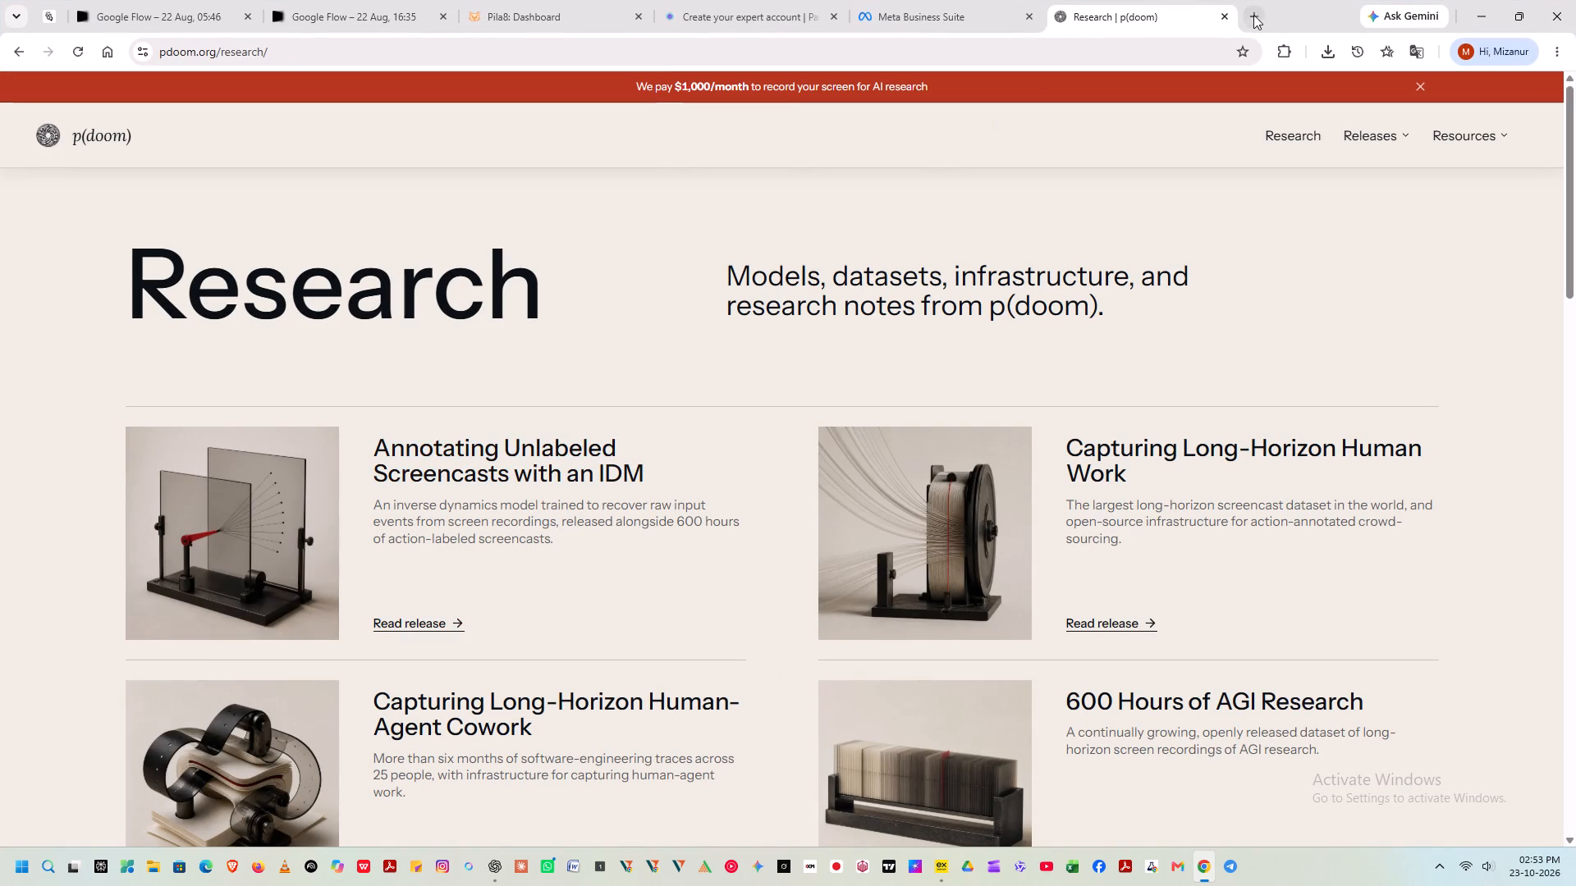
click(1258, 15)
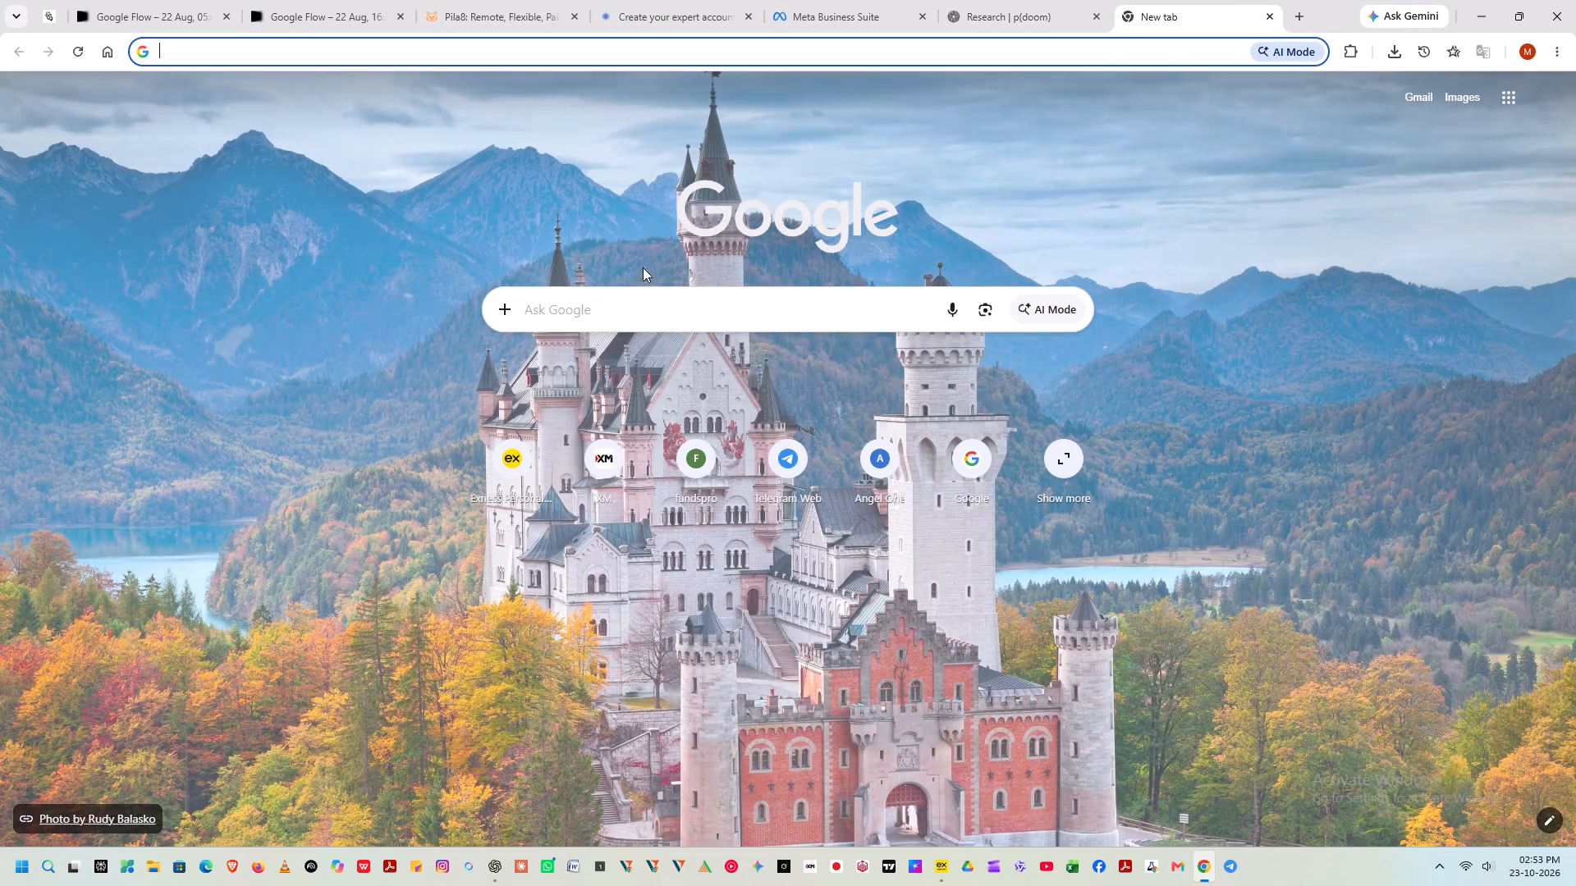
click(574, 317)
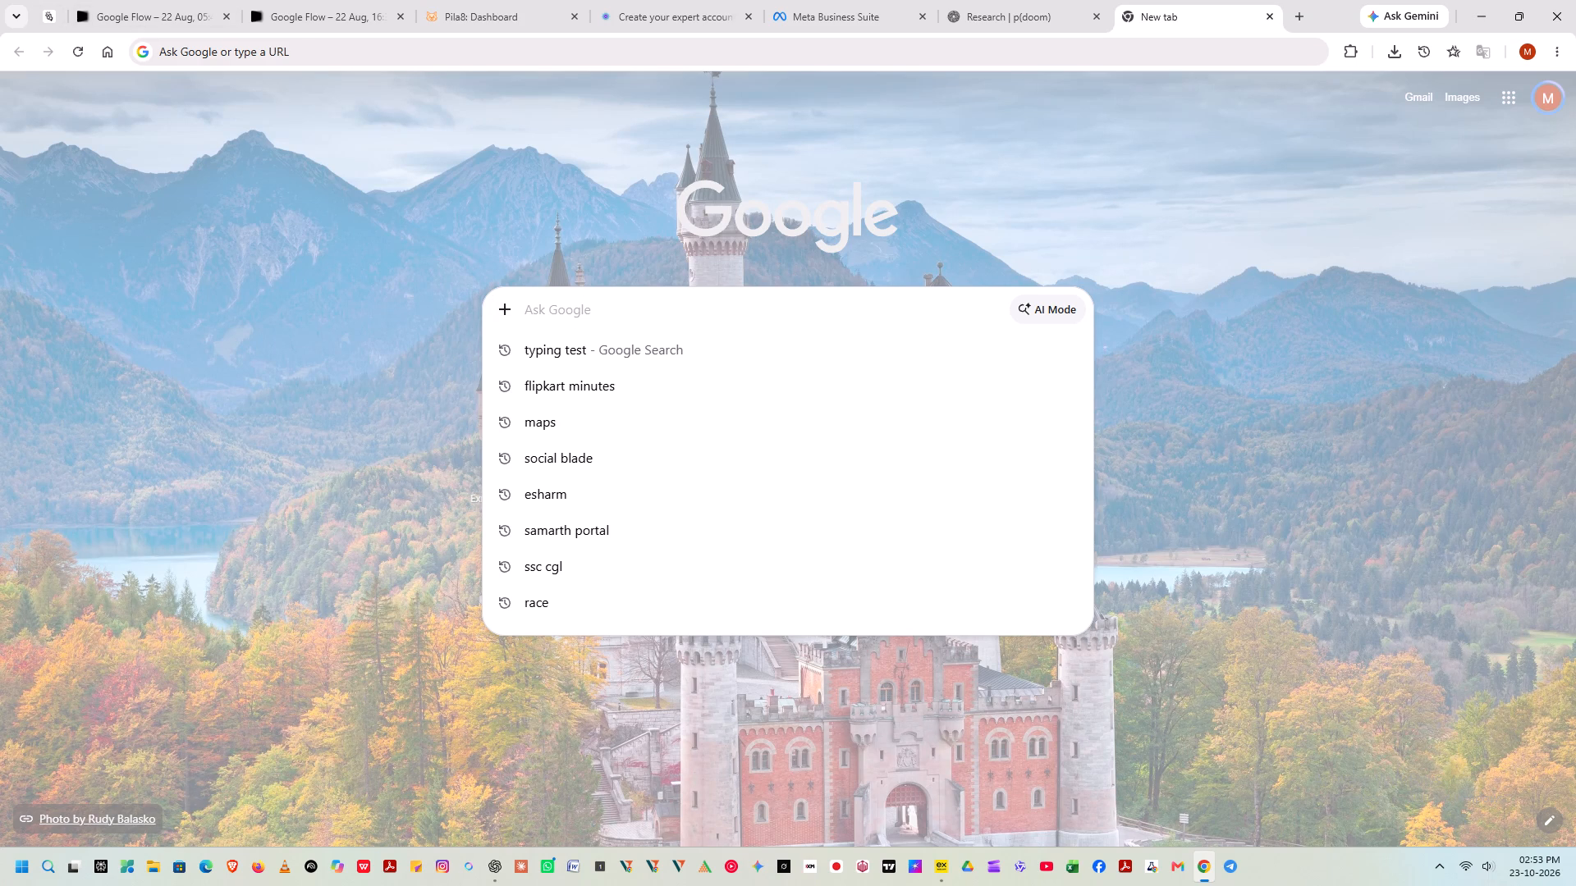
key(k)
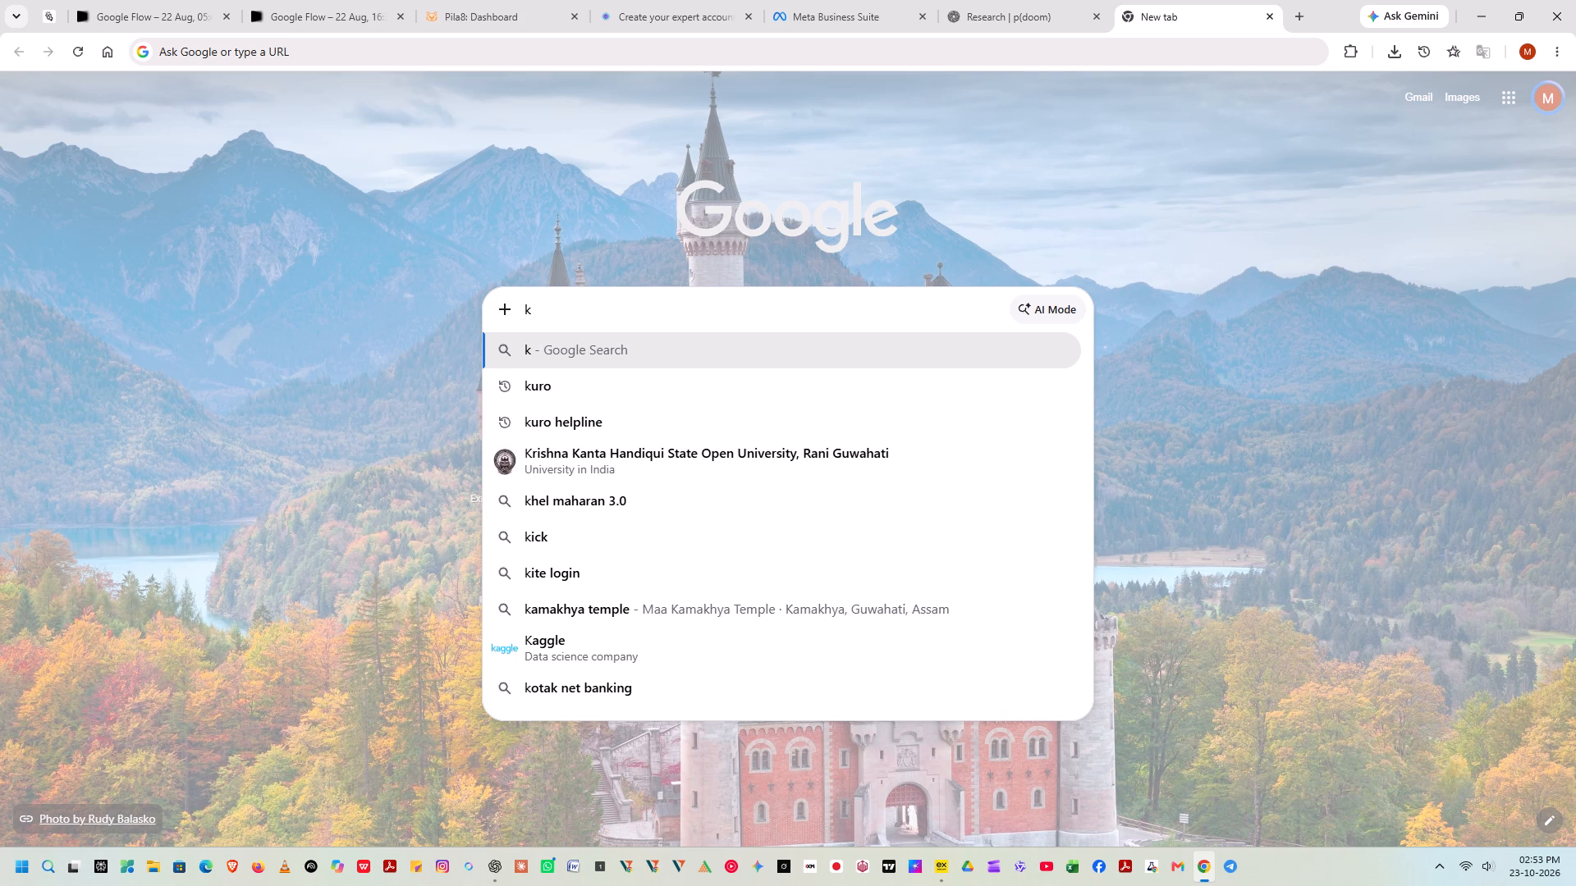
text(up)
key(BackSpace)
text(ro)
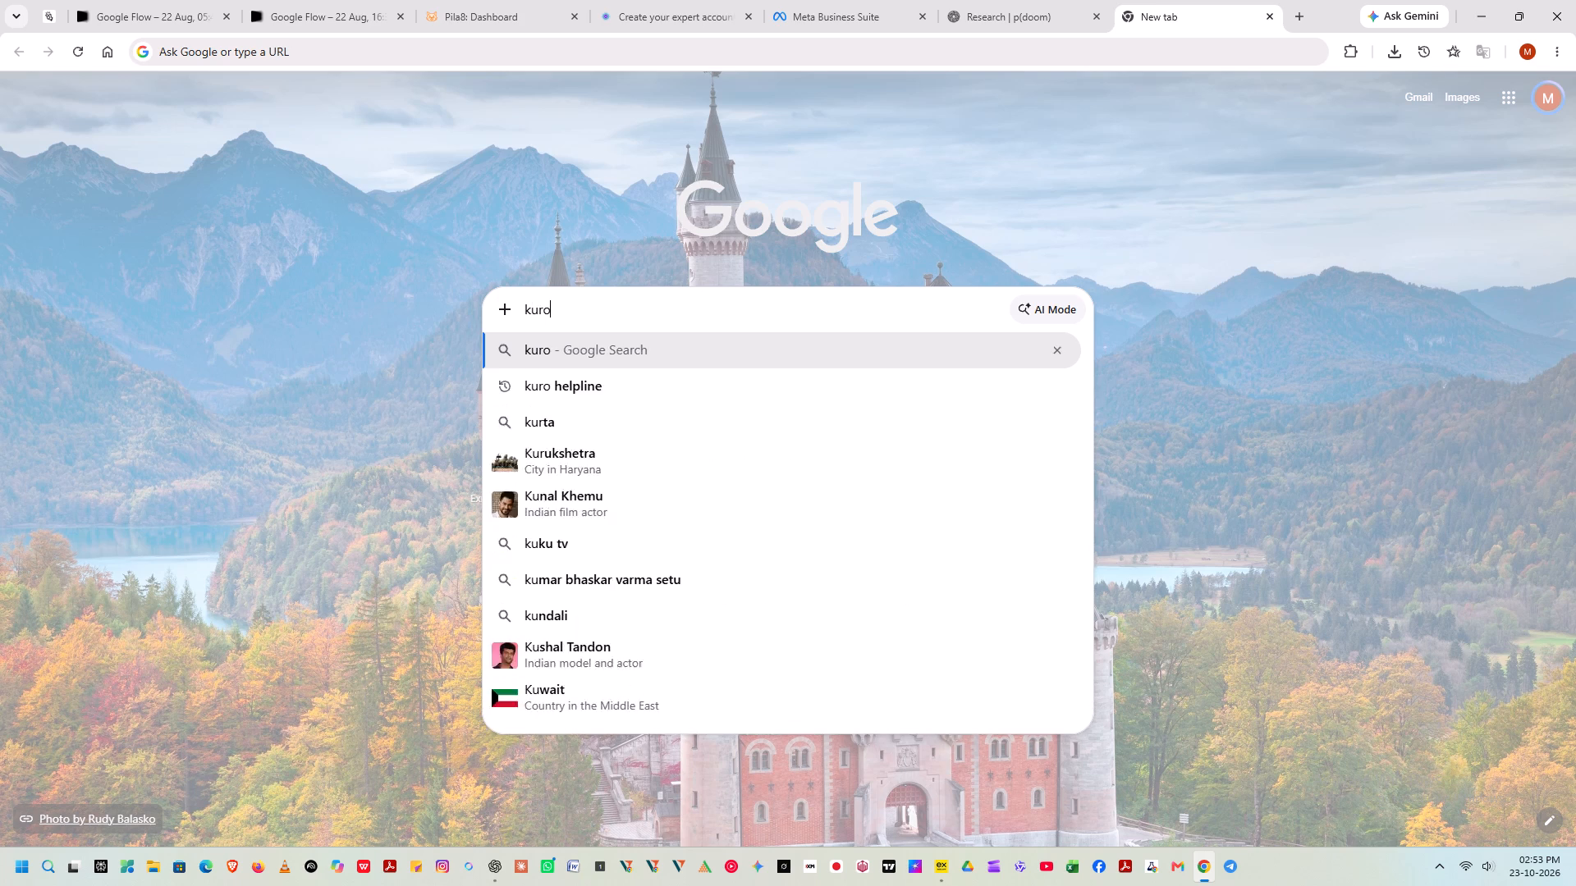
key(Return)
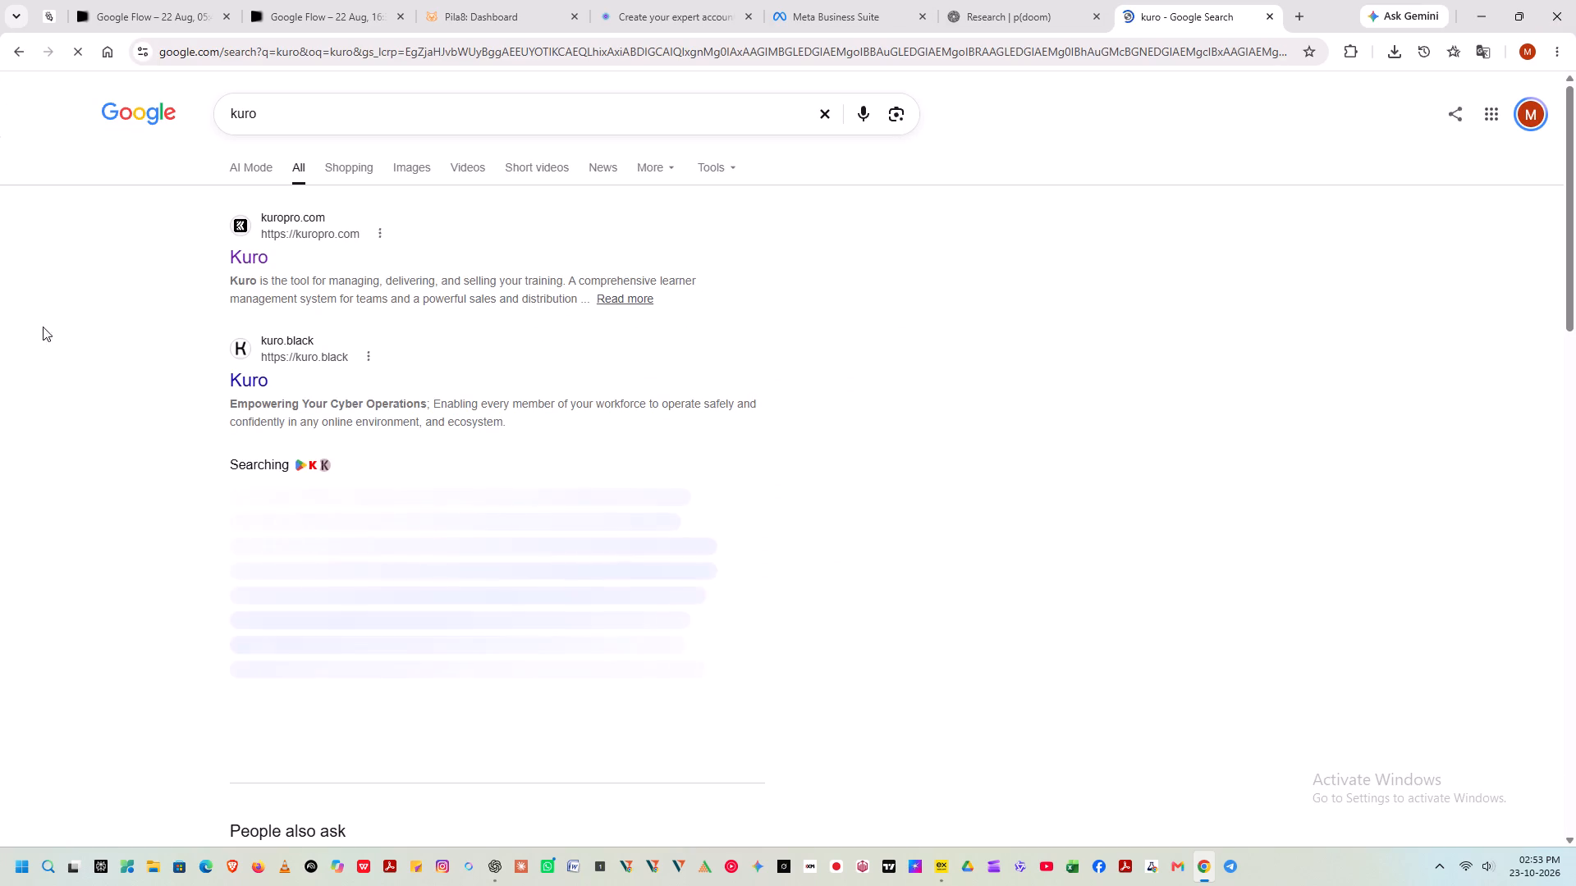
Check the kuropro.com and kuro.black sites from the search results, returning to the results after each.
click(230, 259)
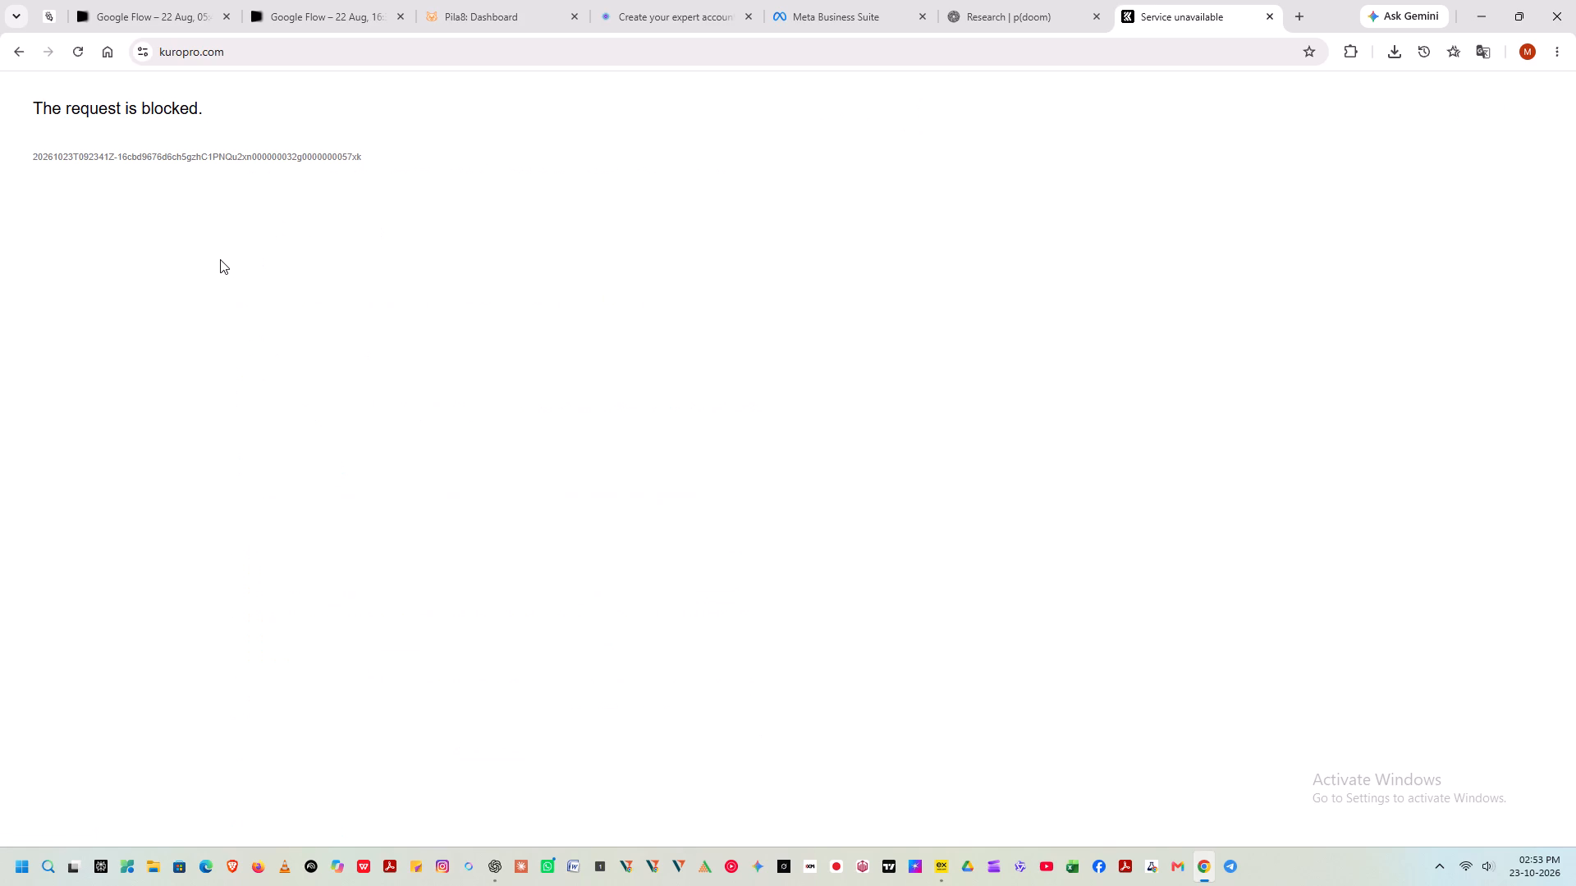
click(218, 259)
scroll(366, 448, down, 7)
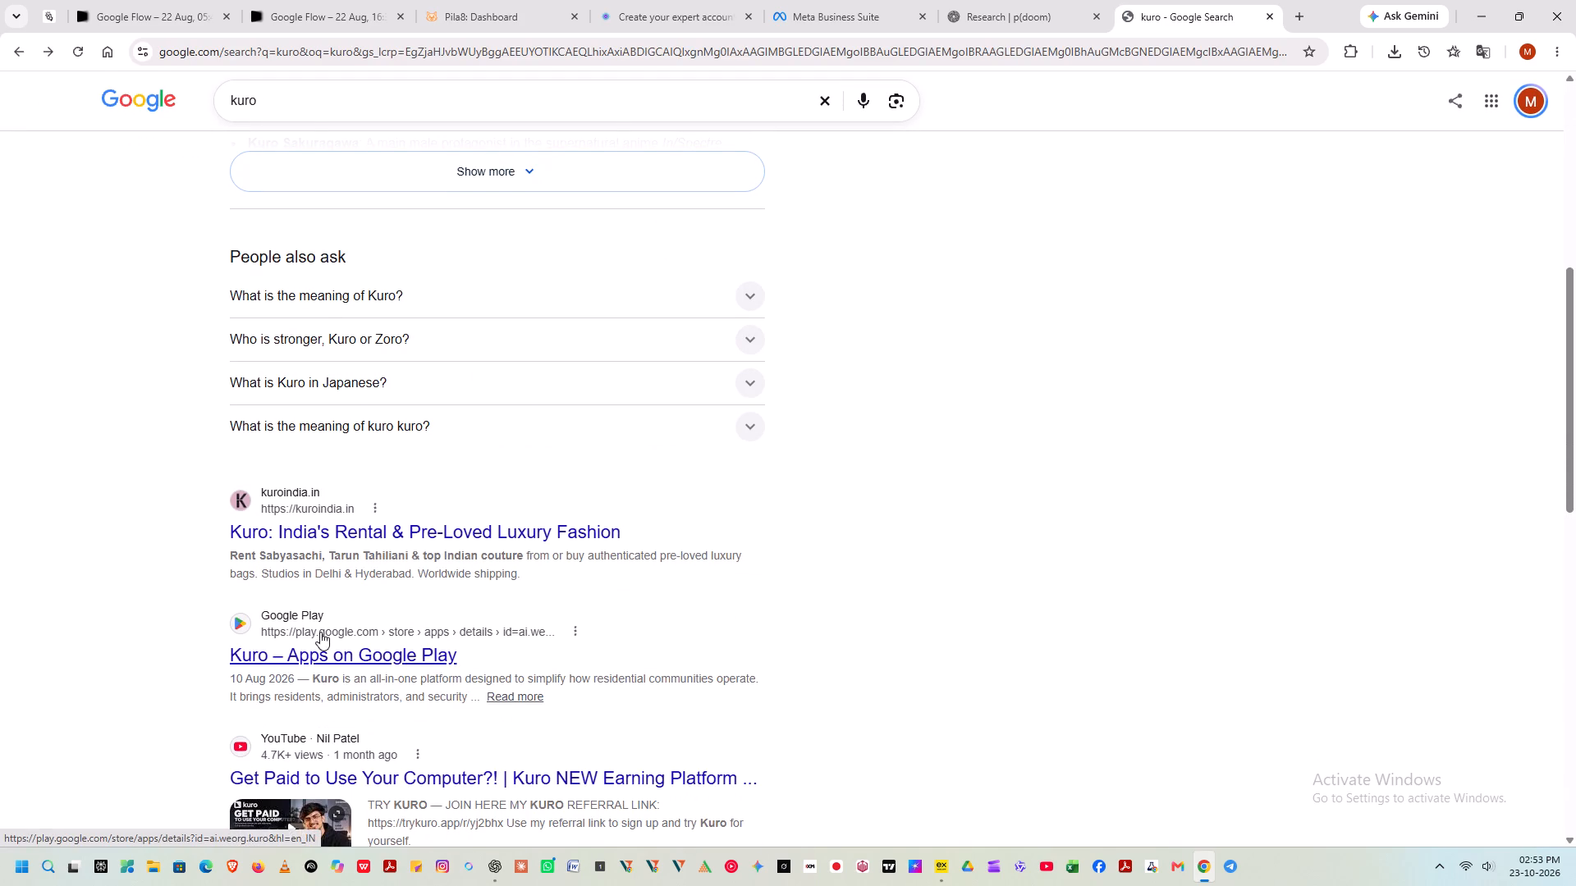
scroll(318, 623, up, 8)
scroll(274, 546, up, 5)
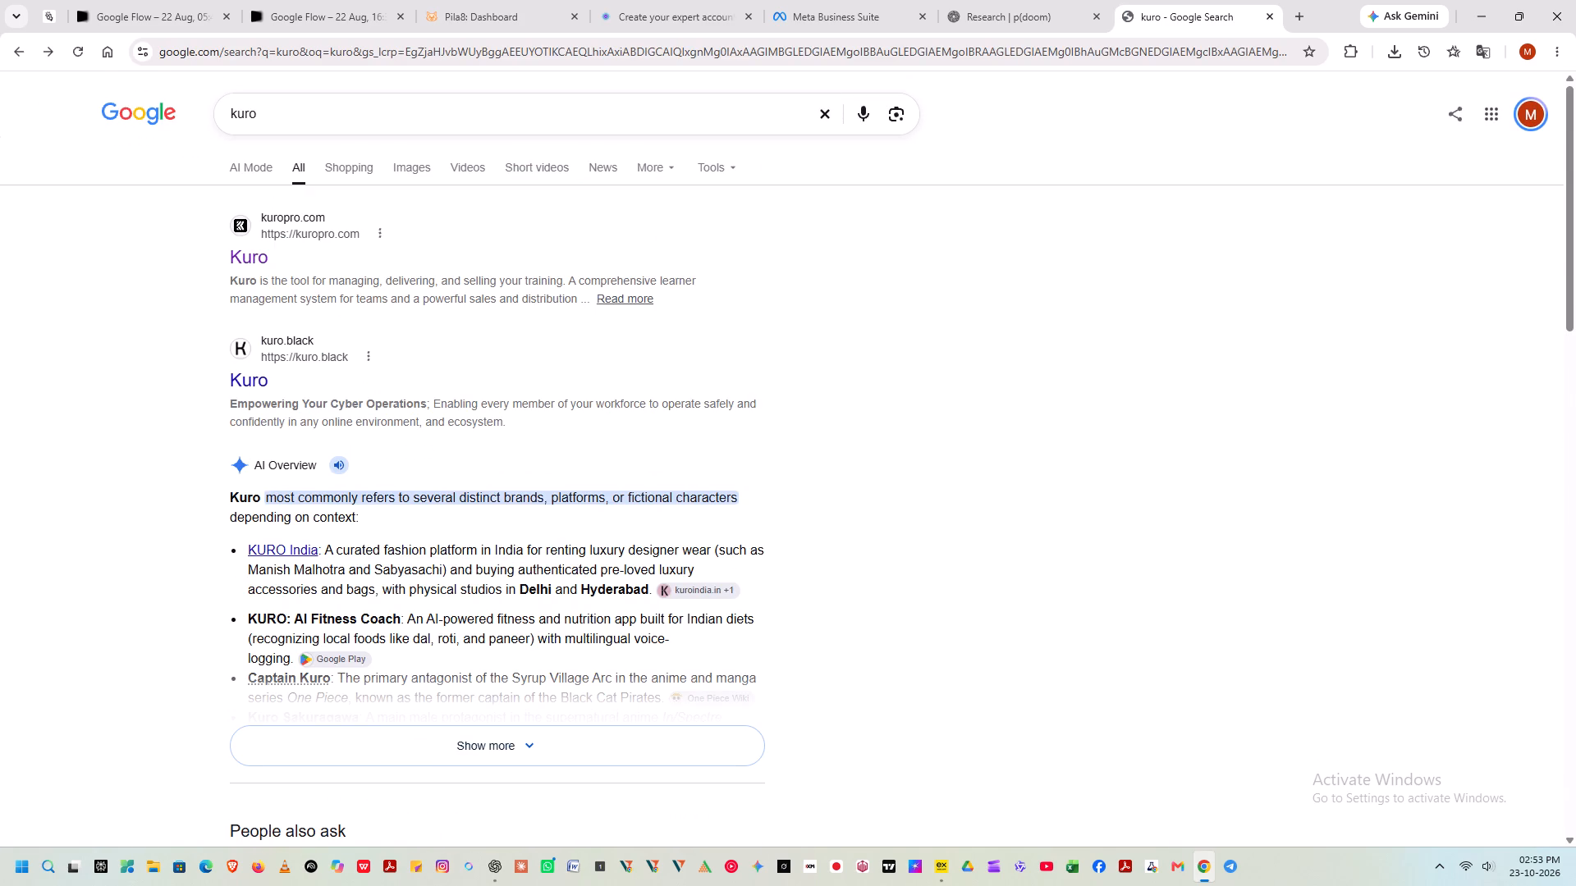
click(248, 259)
drag(241, 263, 253, 281)
click(268, 374)
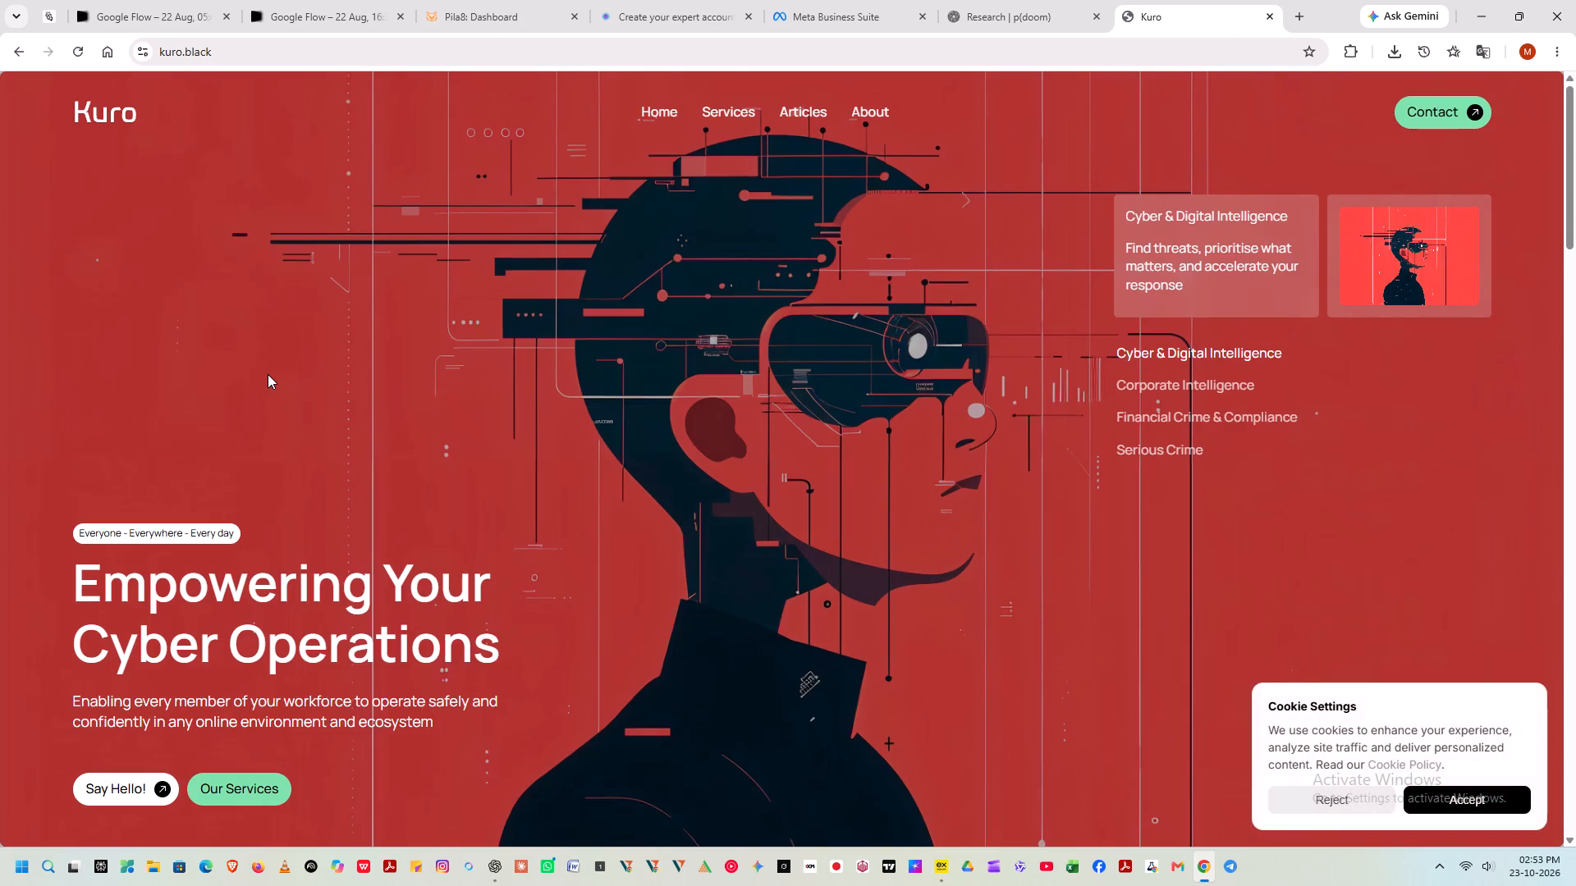
click(276, 381)
Examine the remaining kuro search results, trying the kuroindia.in Products result, to find the wanted Kuro site.
scroll(279, 379, down, 8)
scroll(294, 533, down, 4)
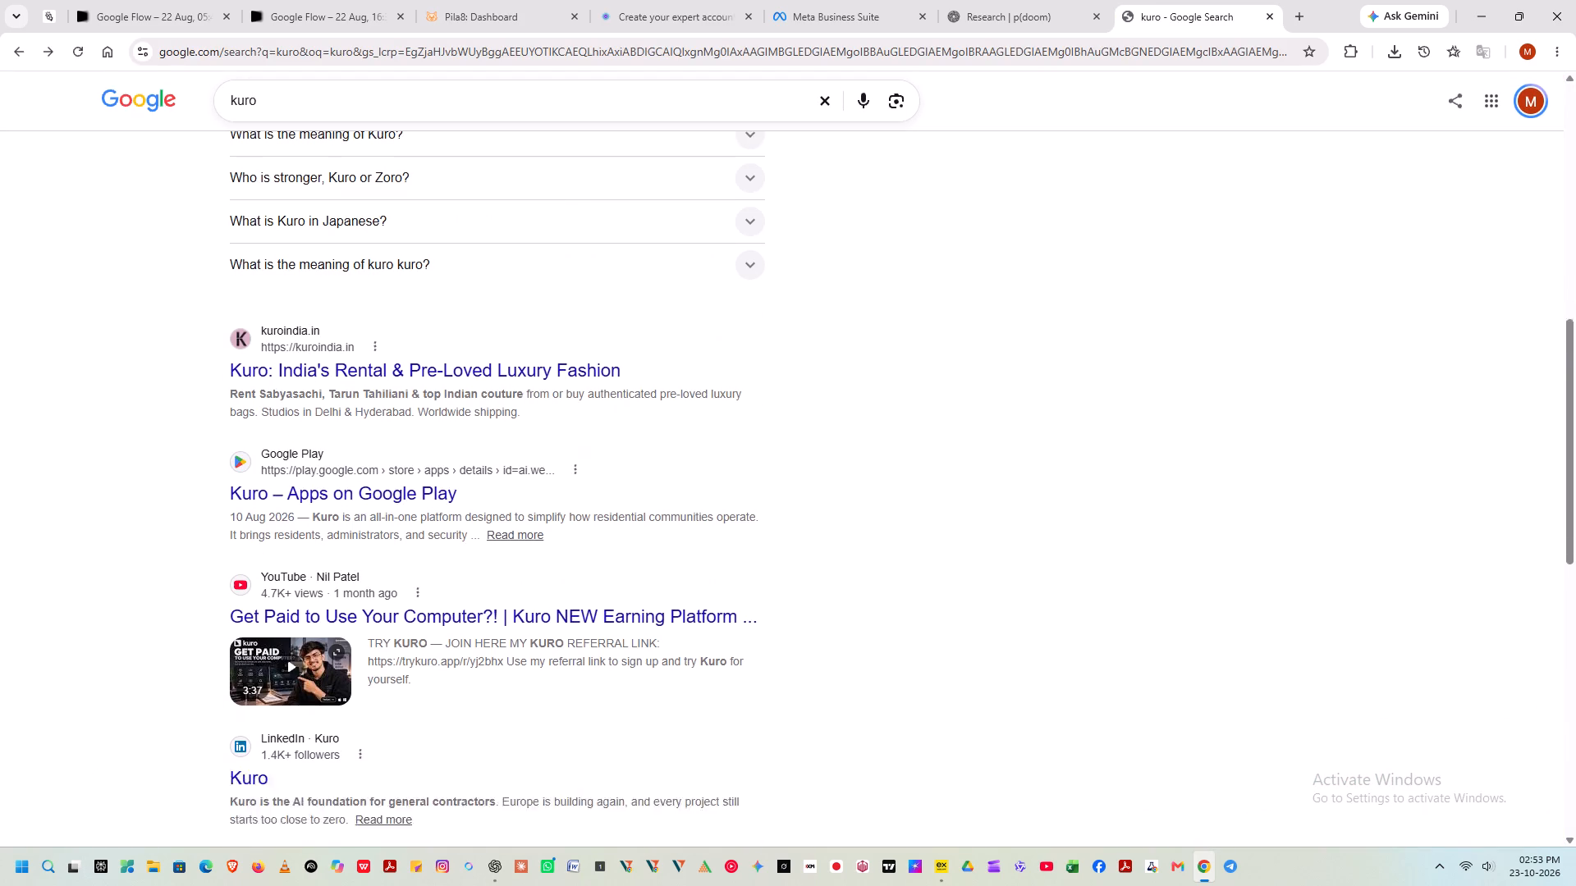
scroll(256, 566, down, 3)
double_click(259, 407)
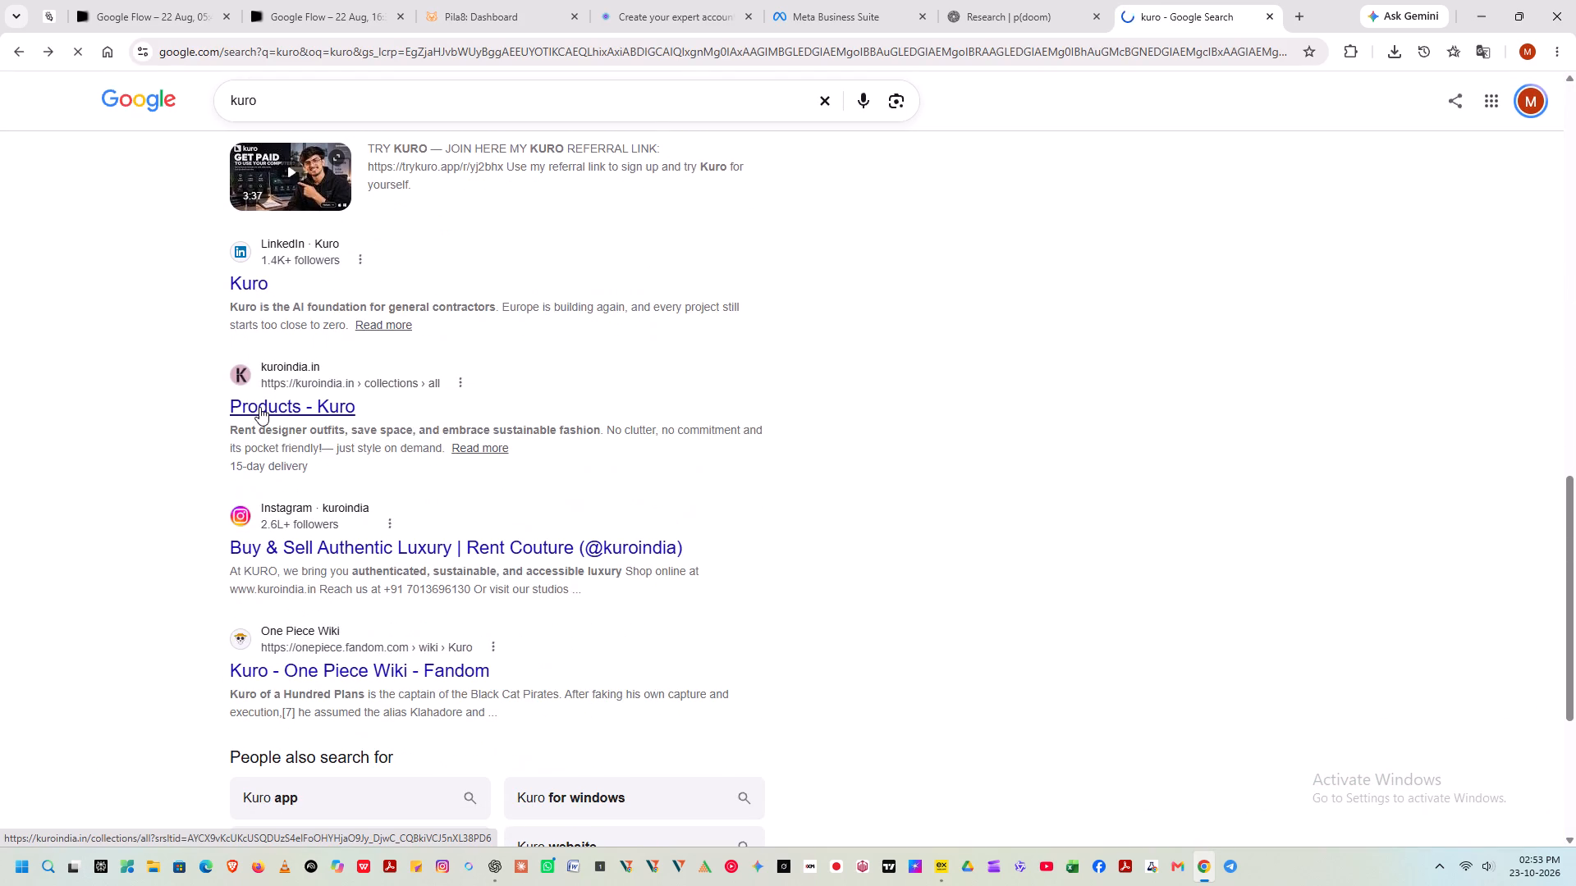
click(230, 446)
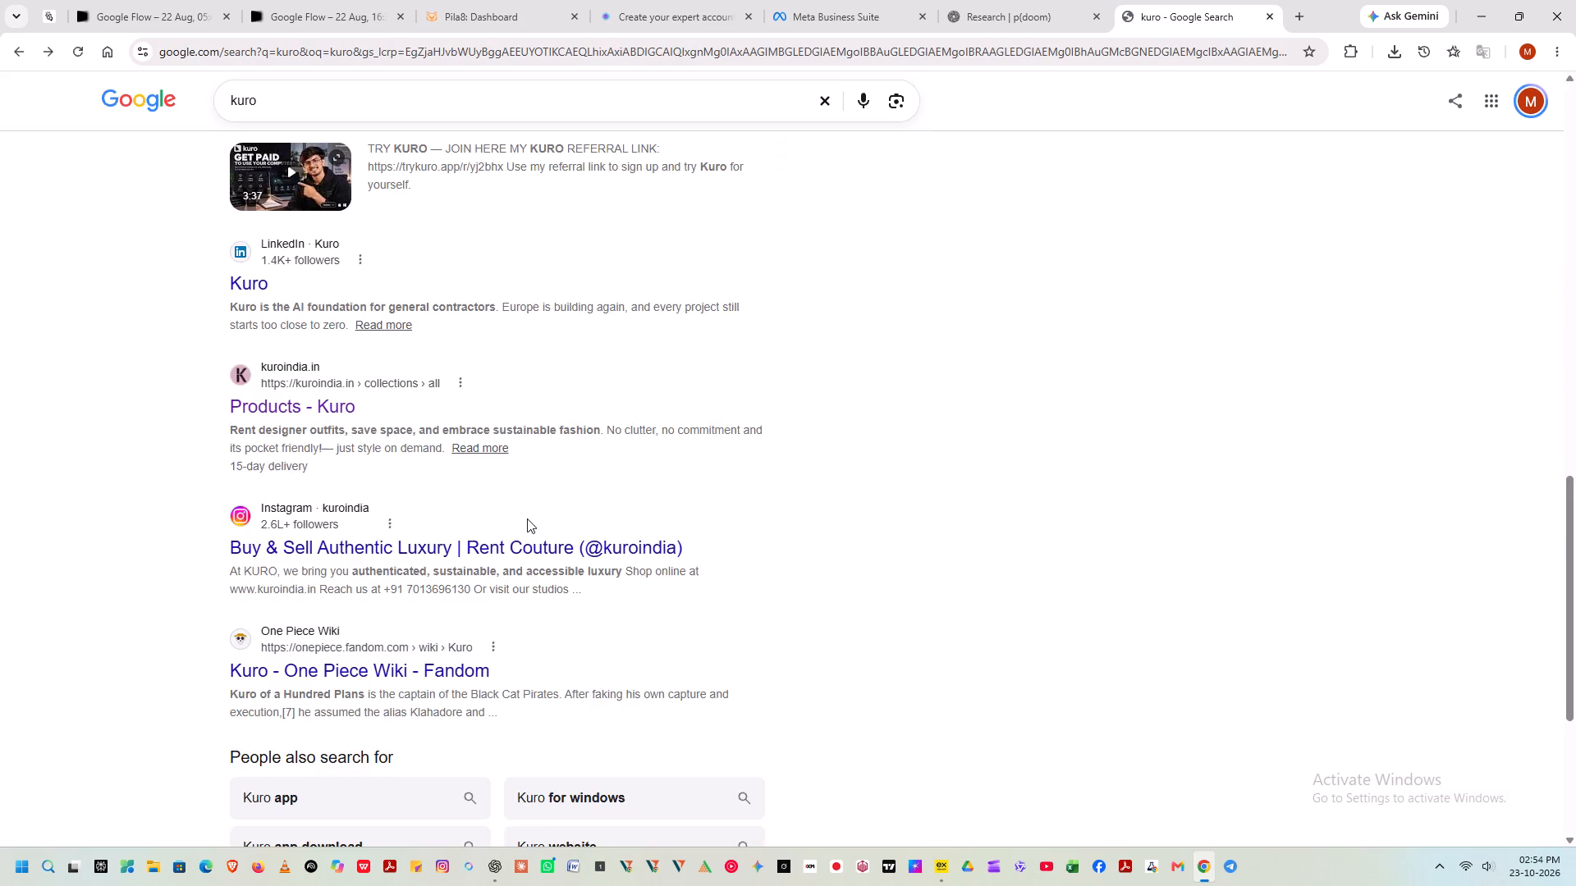
scroll(527, 518, down, 6)
scroll(433, 559, down, 4)
scroll(425, 533, up, 8)
scroll(696, 304, up, 7)
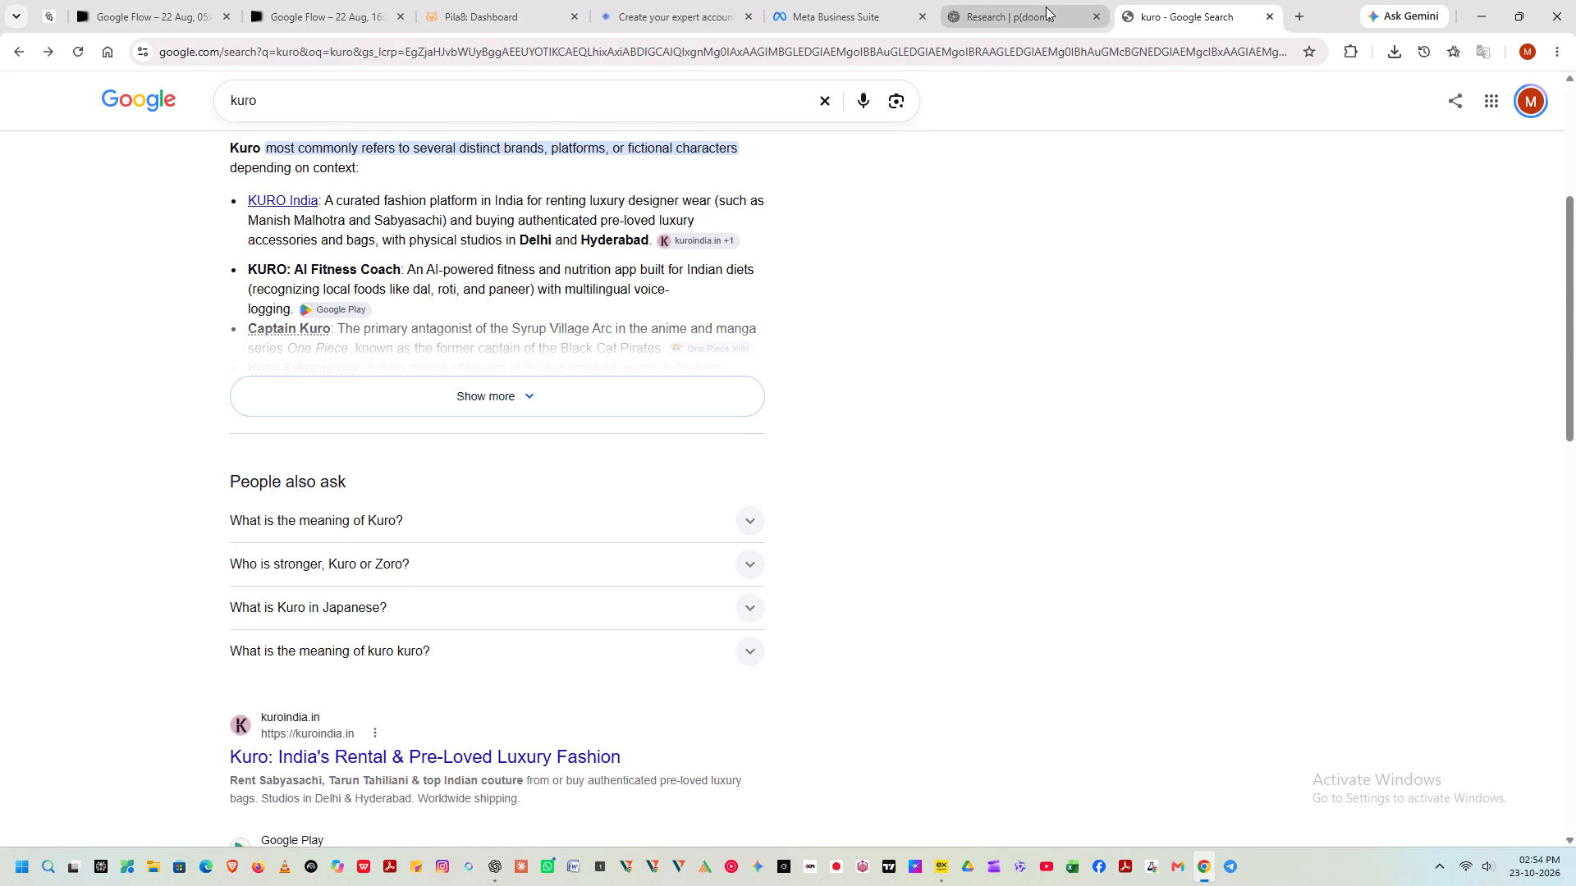
Close the kuro search tab and minimise the browser to return to the desktop.
click(1041, 5)
click(1152, 3)
click(1267, 15)
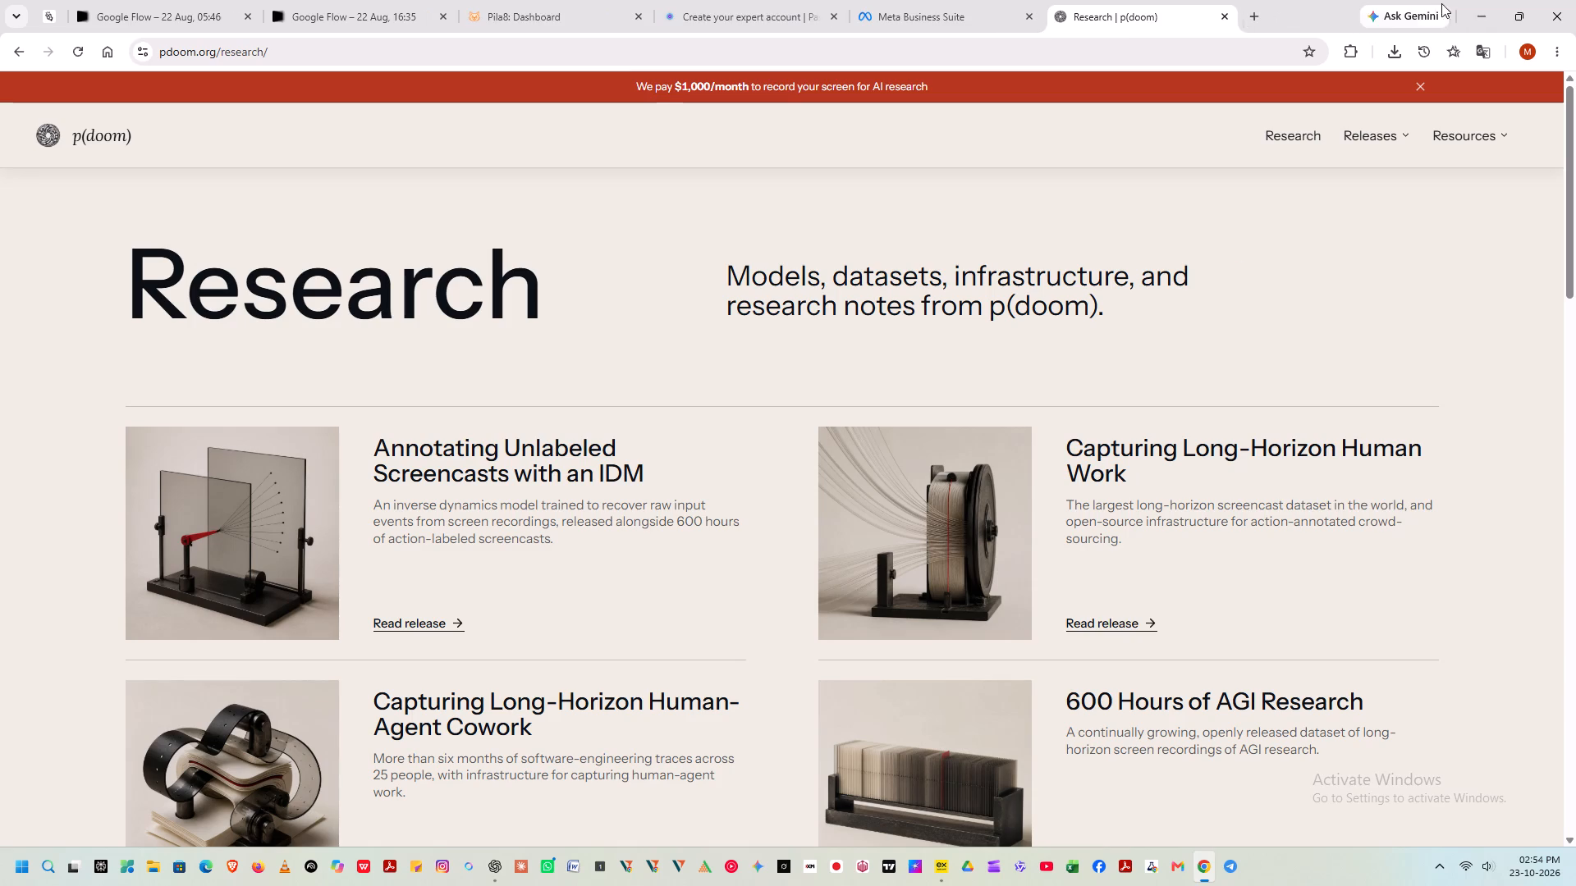
click(1494, 0)
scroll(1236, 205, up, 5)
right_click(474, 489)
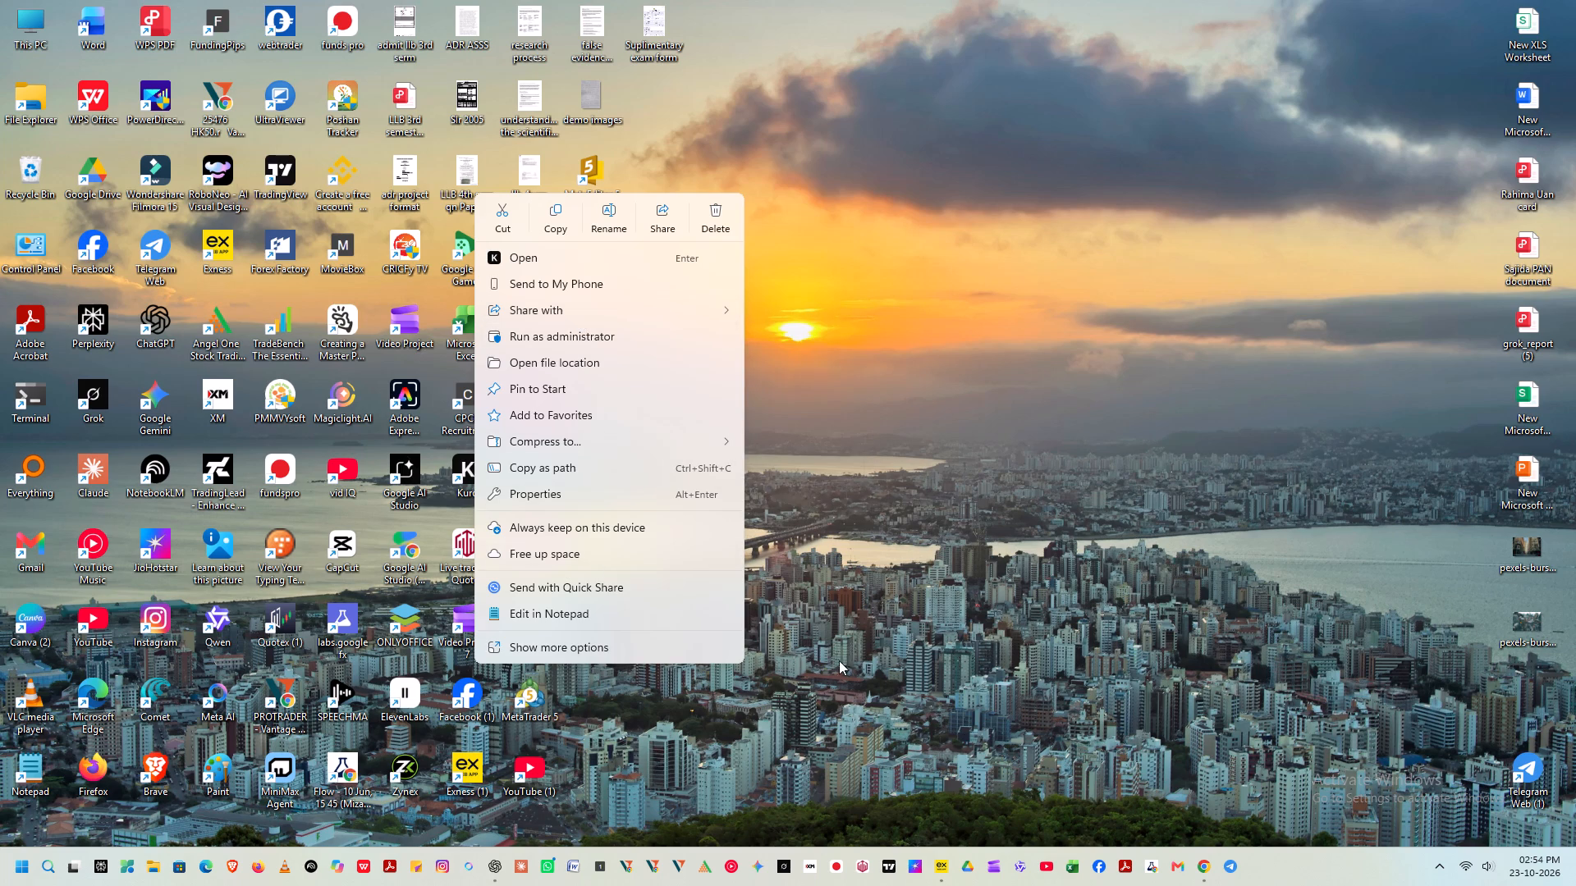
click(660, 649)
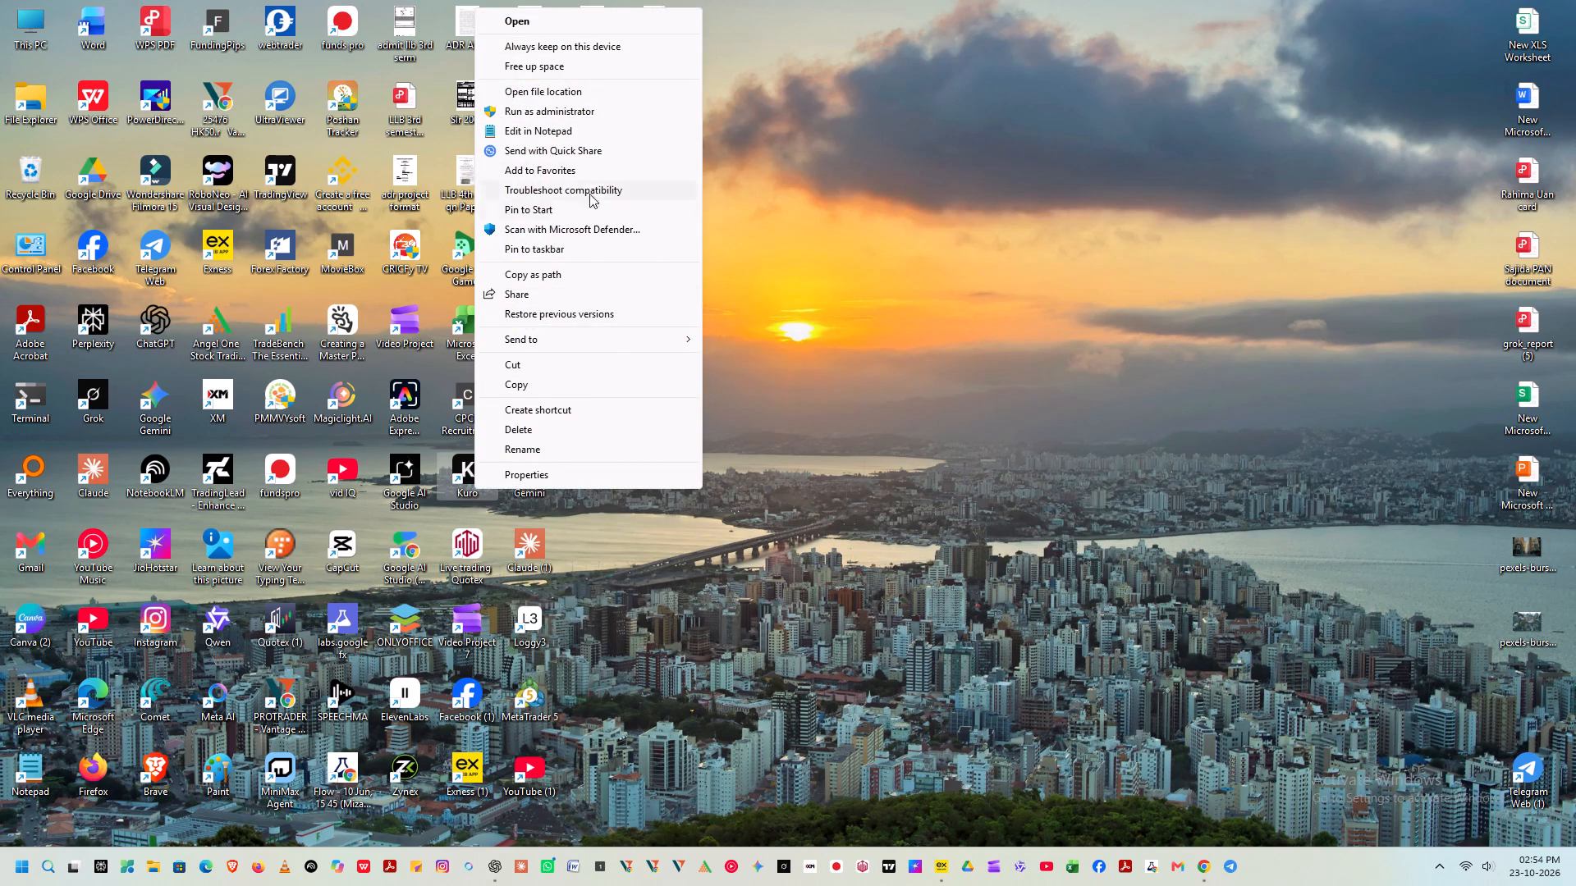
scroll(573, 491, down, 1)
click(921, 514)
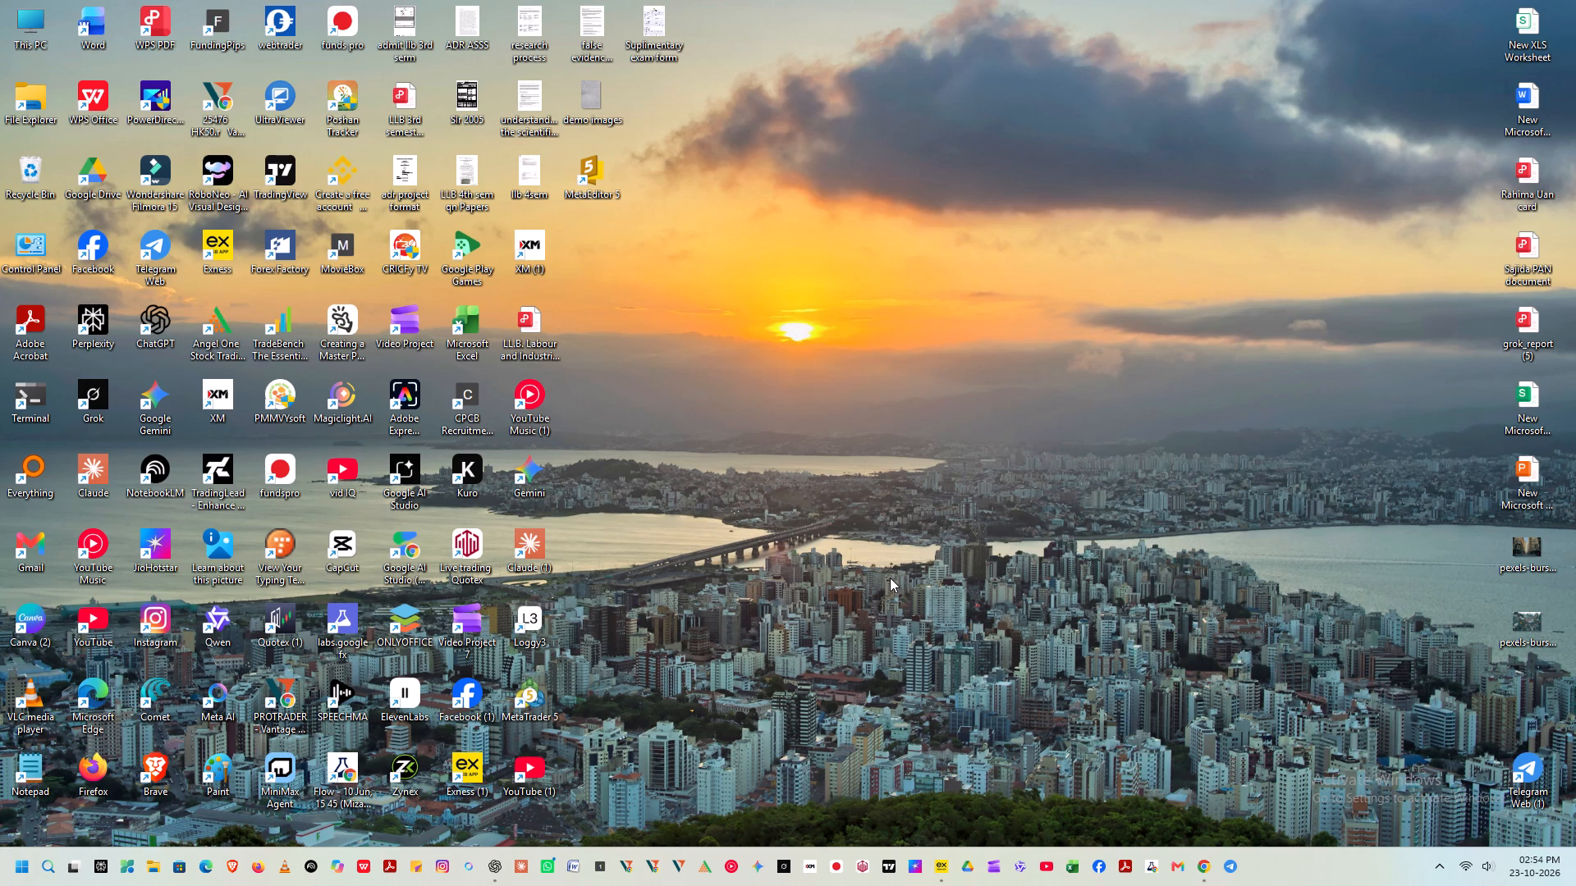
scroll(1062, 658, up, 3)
Switch to Exness and draw a long position on XAU/USD: entry about 4,004.36 at 10:30, target about 4,016.67, stop about 4,000.31.
click(941, 871)
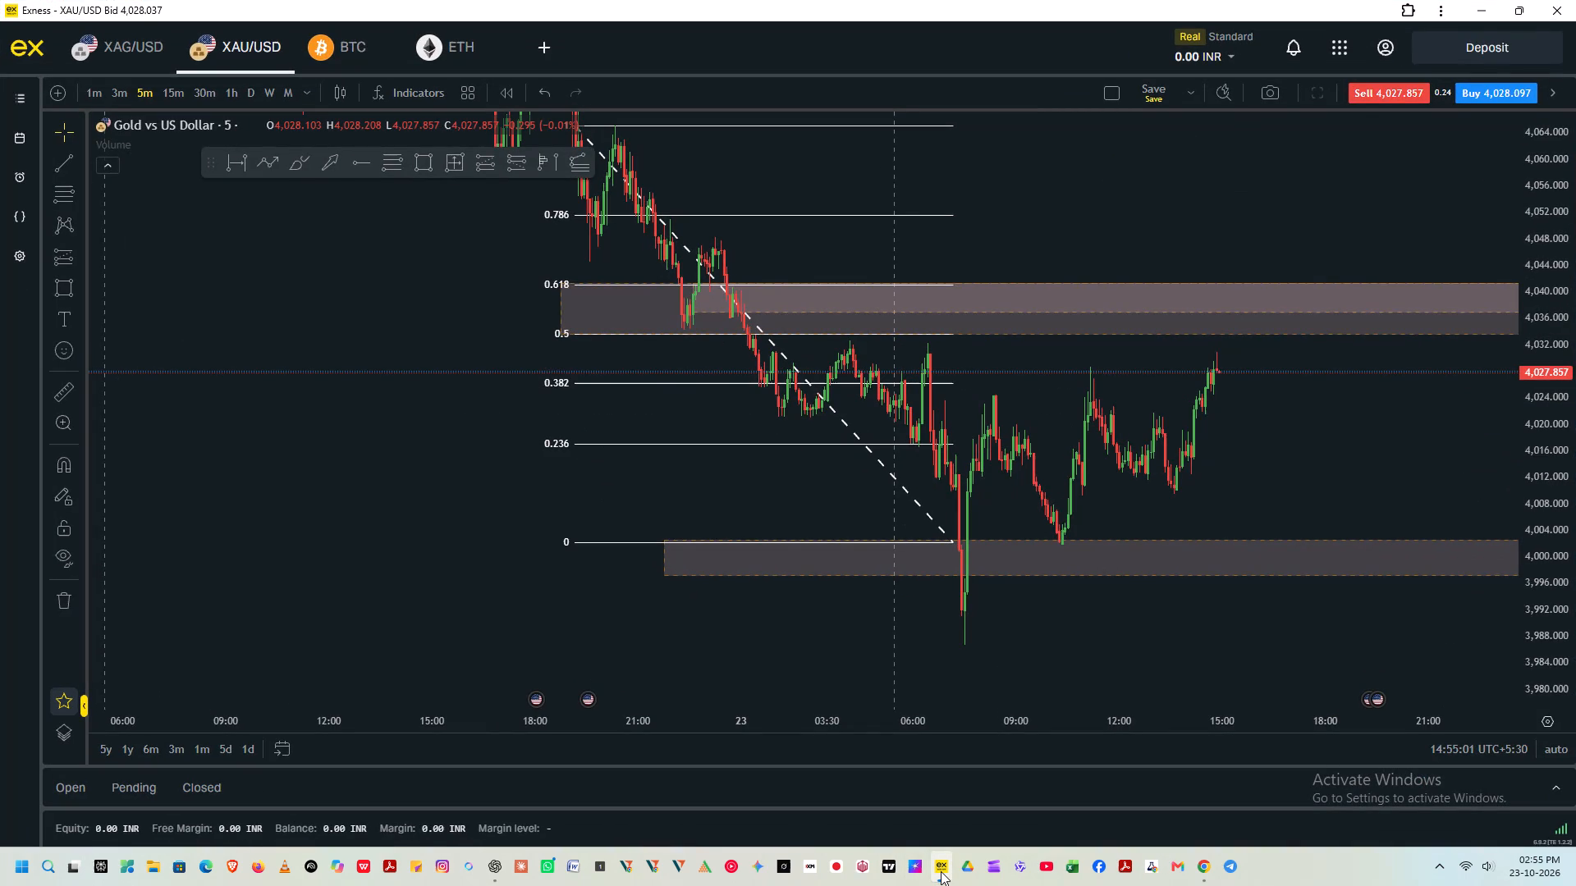
double_click(941, 871)
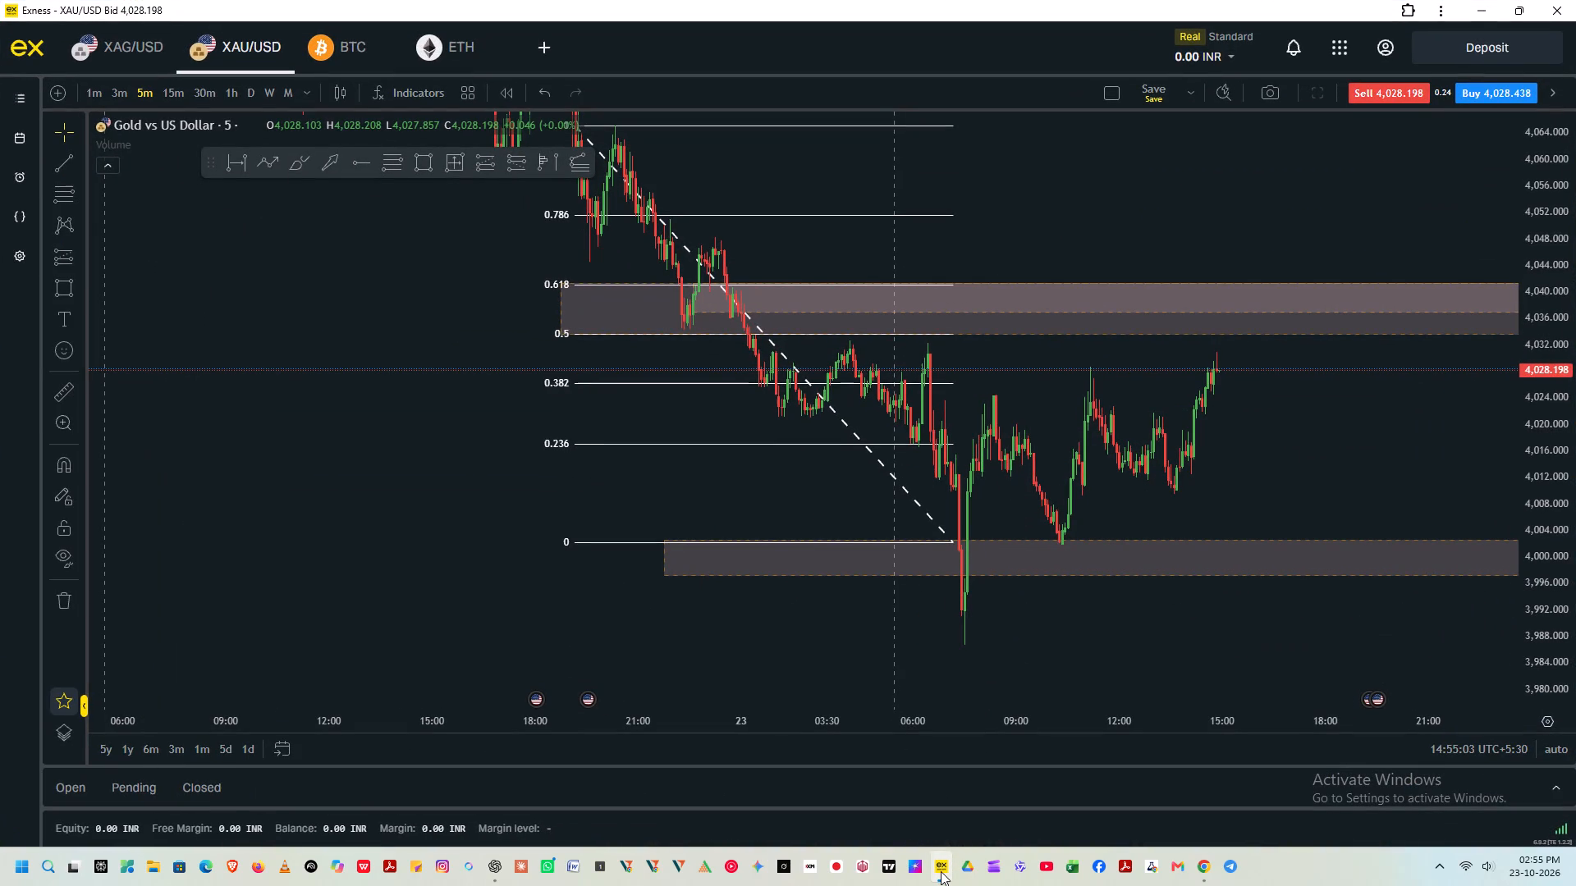
double_click(941, 871)
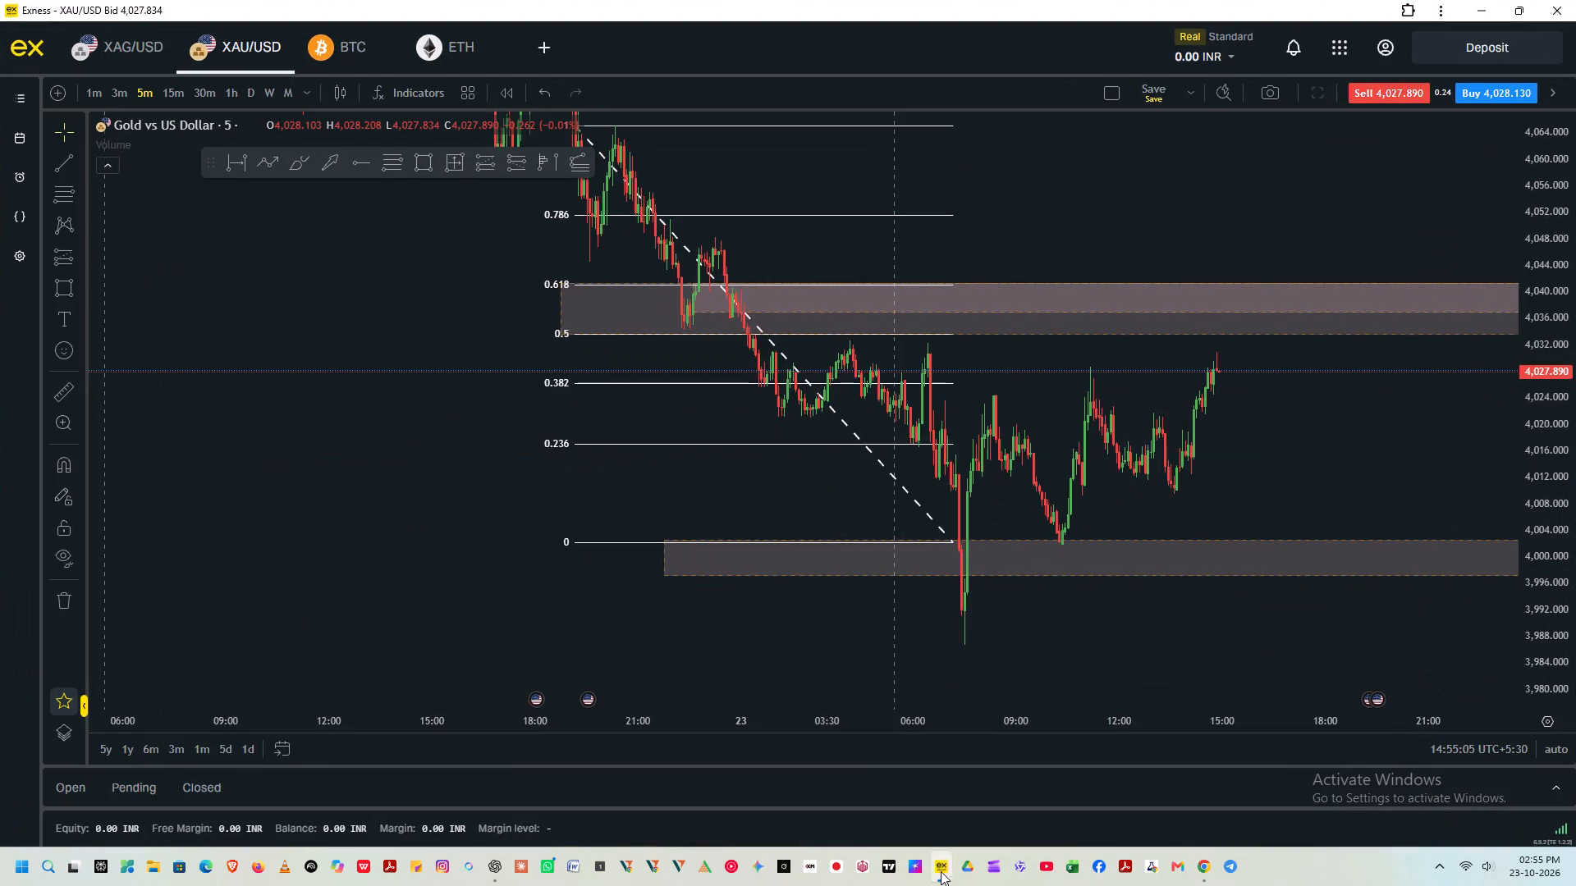
scroll(1264, 564, up, 6)
scroll(1533, 532, up, 5)
click(481, 169)
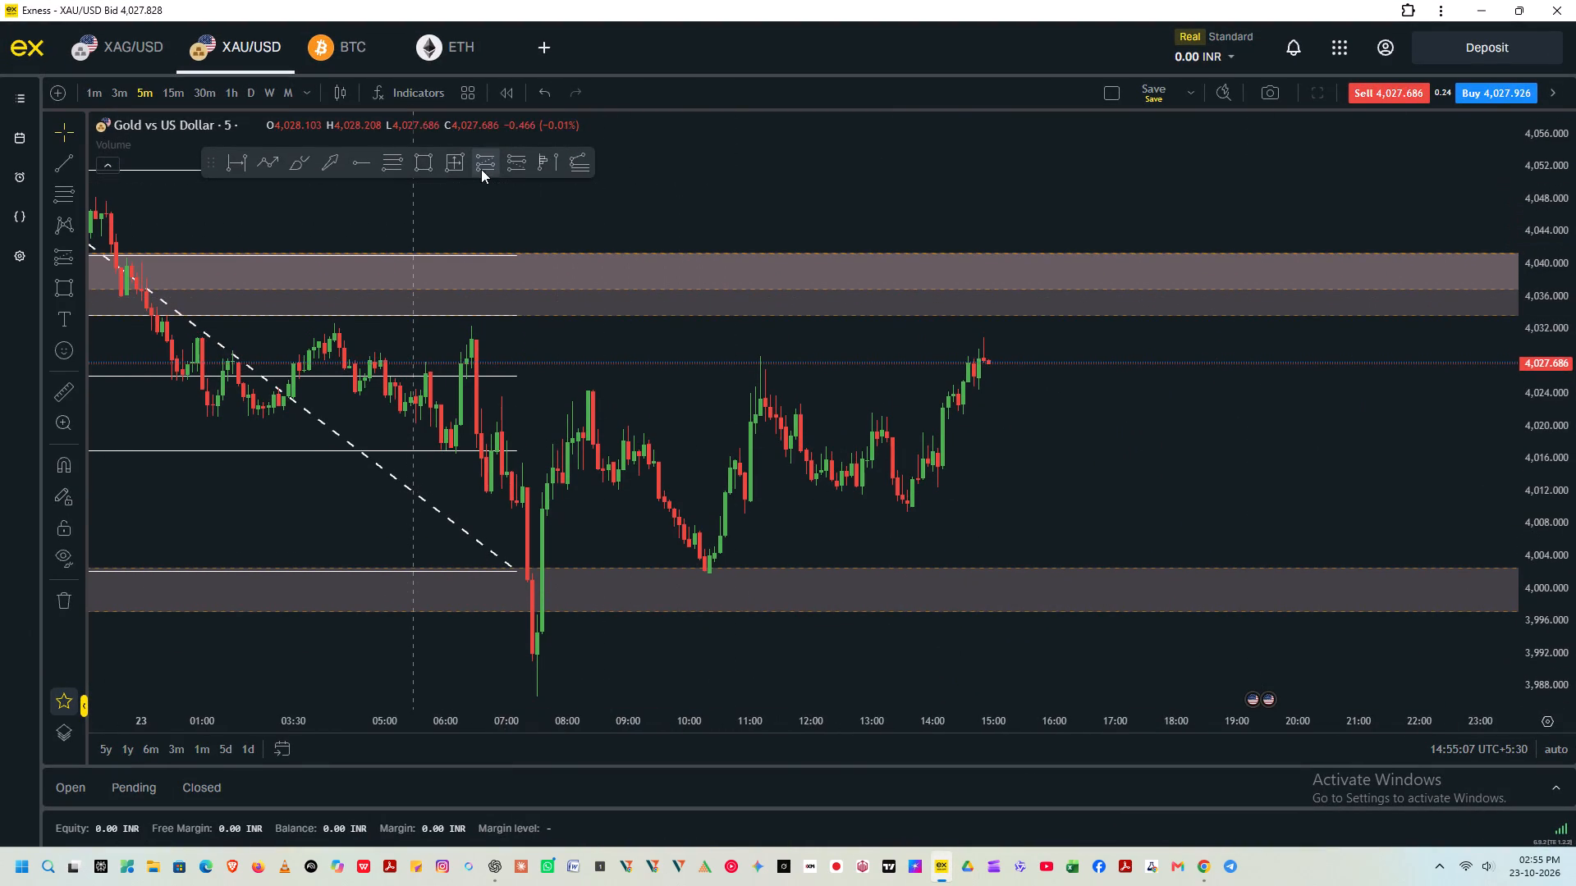
click(717, 553)
drag(726, 653, 686, 619)
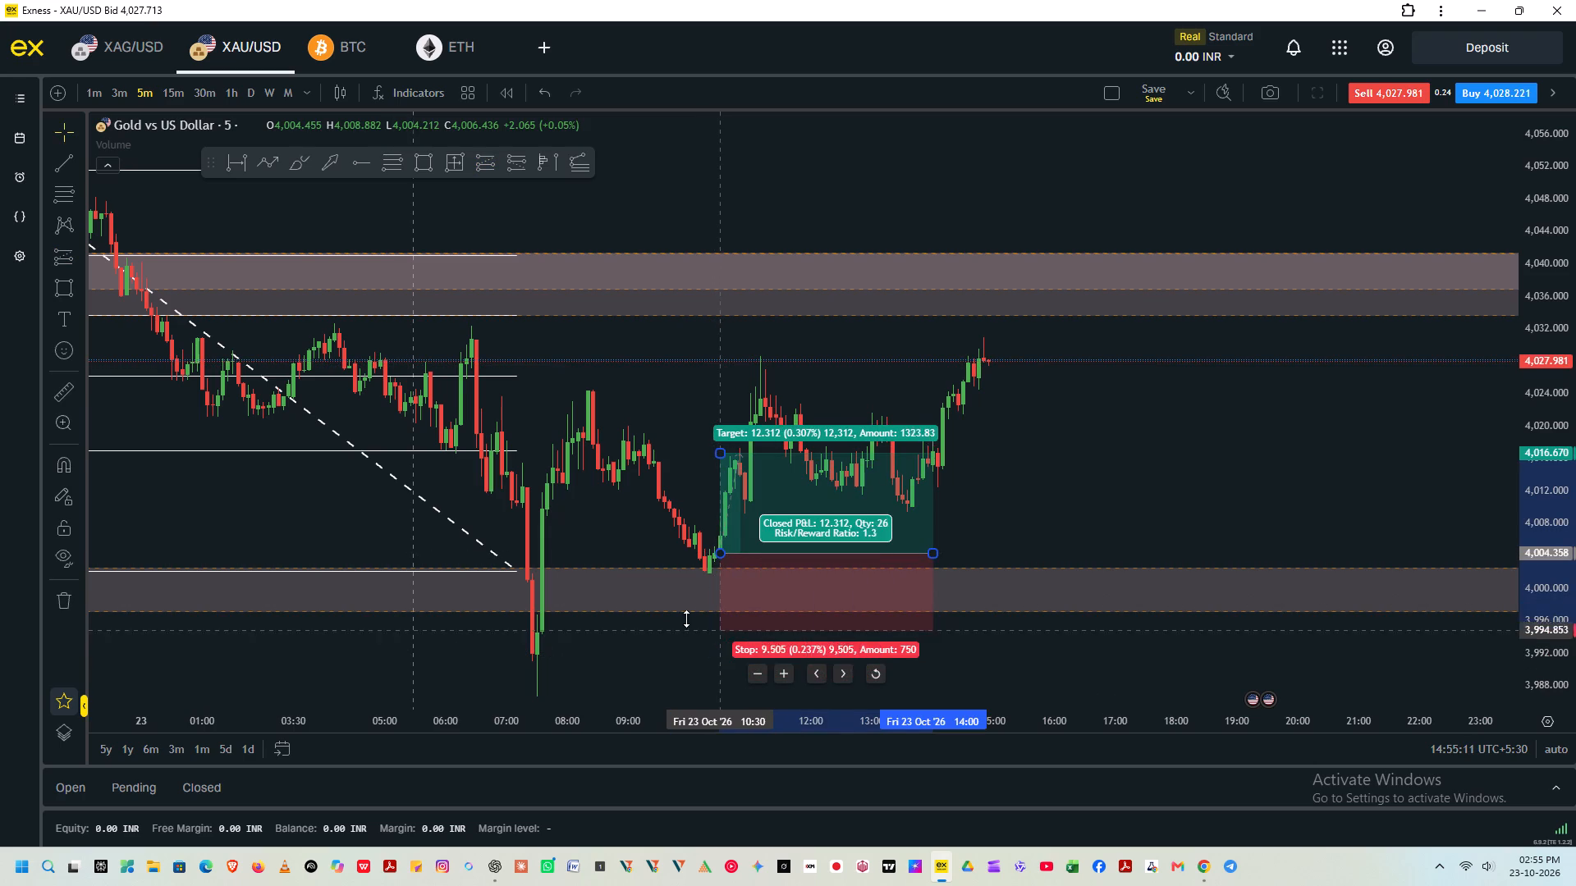
drag(686, 619, 652, 586)
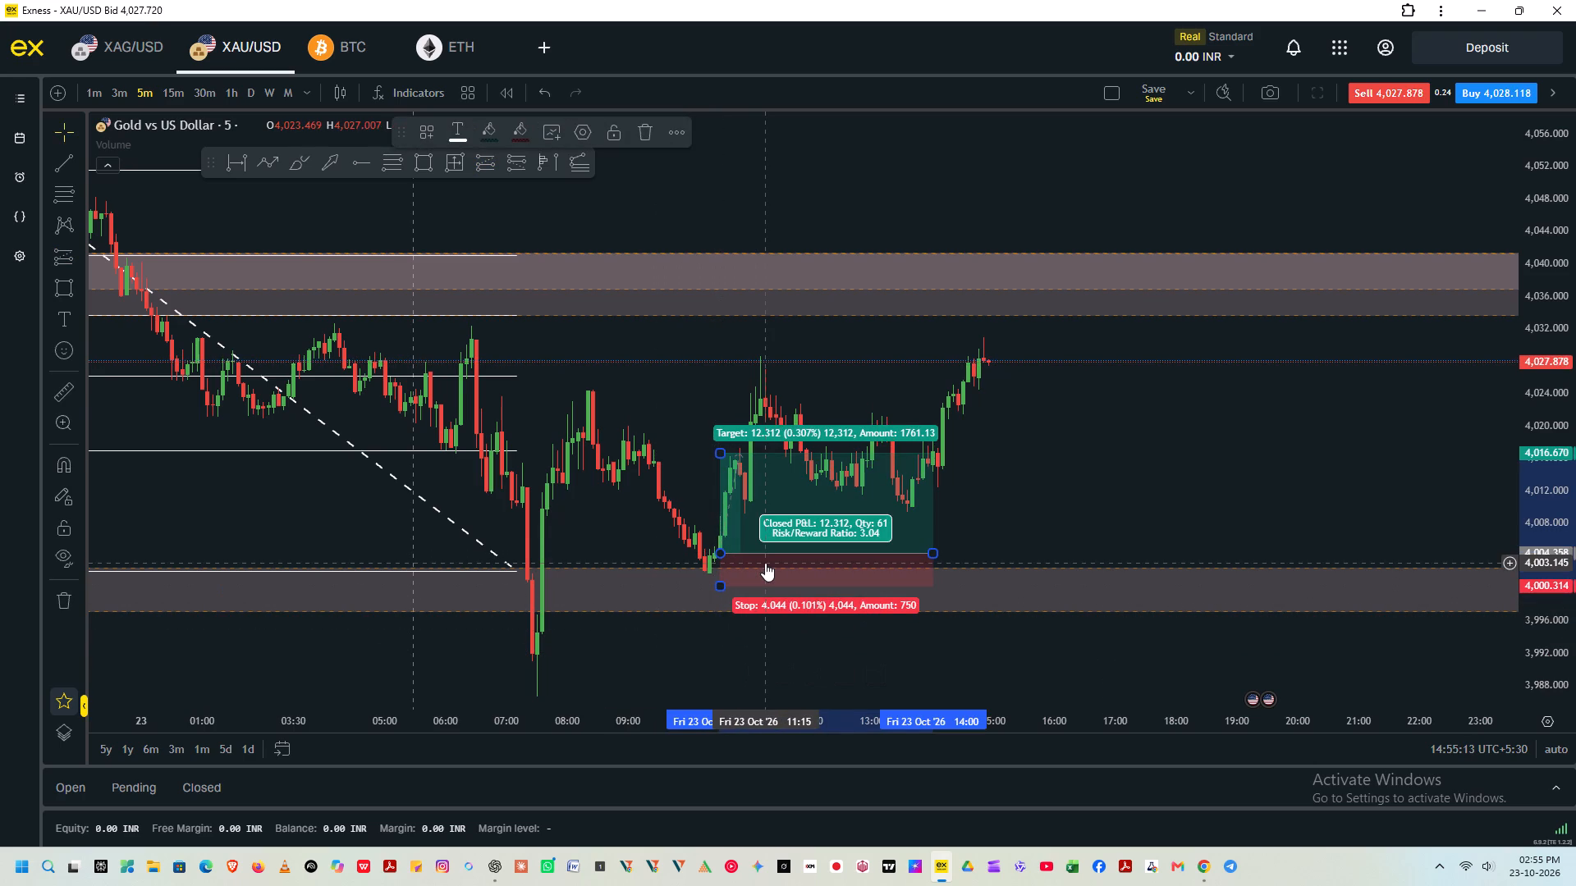